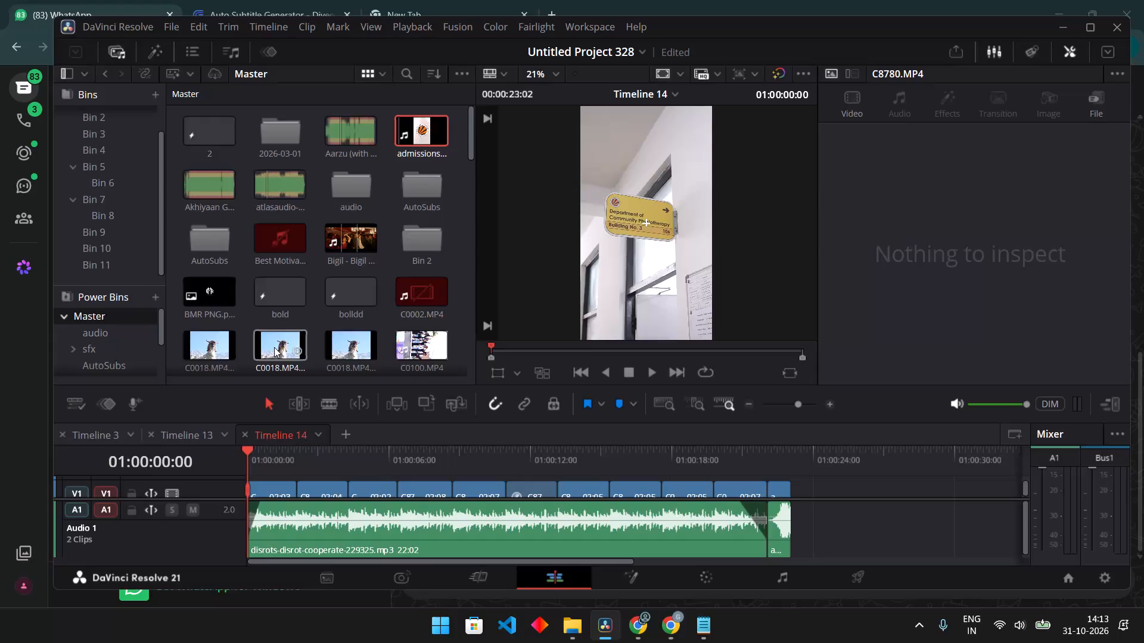
Create a new empty timeline with a stereo audio track in Bin 11, using the project settings.
scroll(275, 348, down, 3)
click(121, 257)
right_click(253, 354)
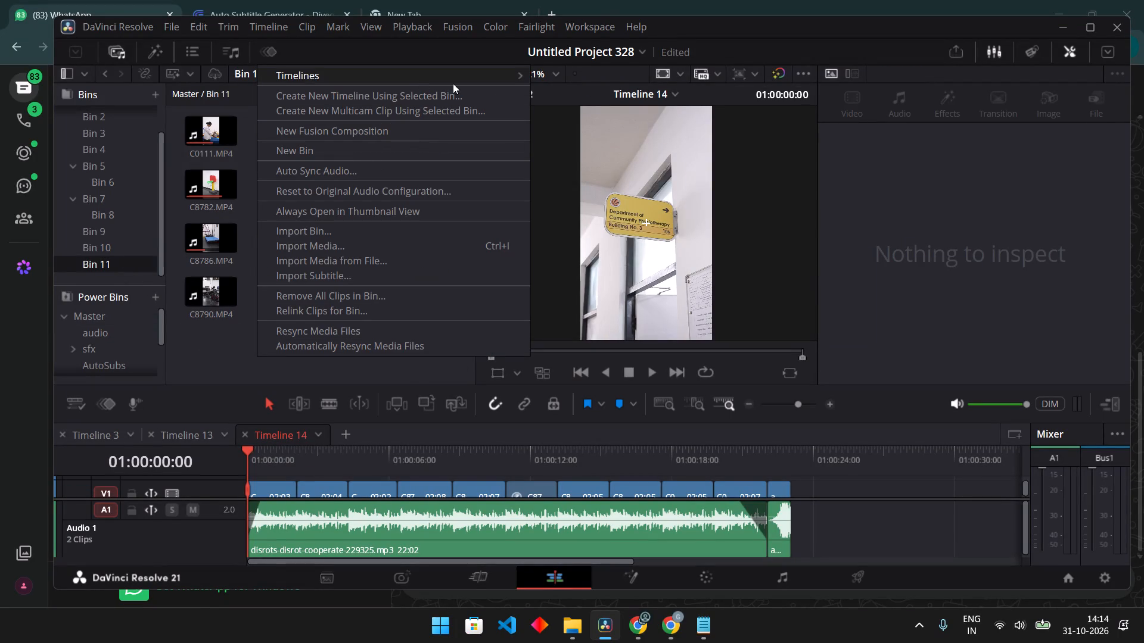
click(541, 78)
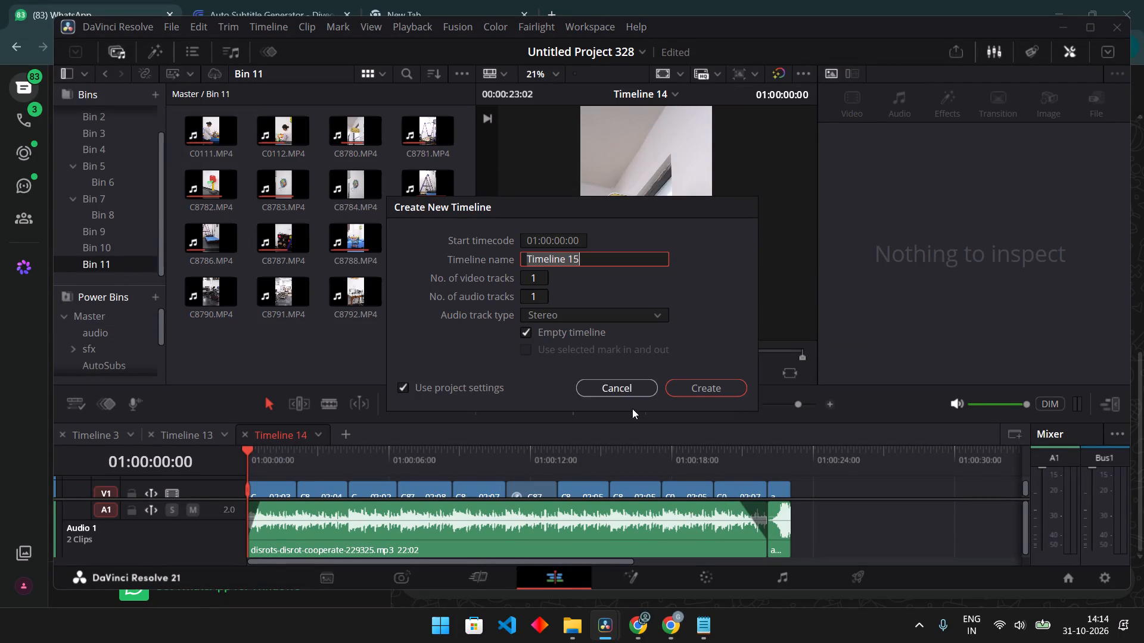
click(707, 385)
Switch to File Explorer and examine the early clips in the 2026-10-19 folder, playing the department sign clip C0102.
click(574, 626)
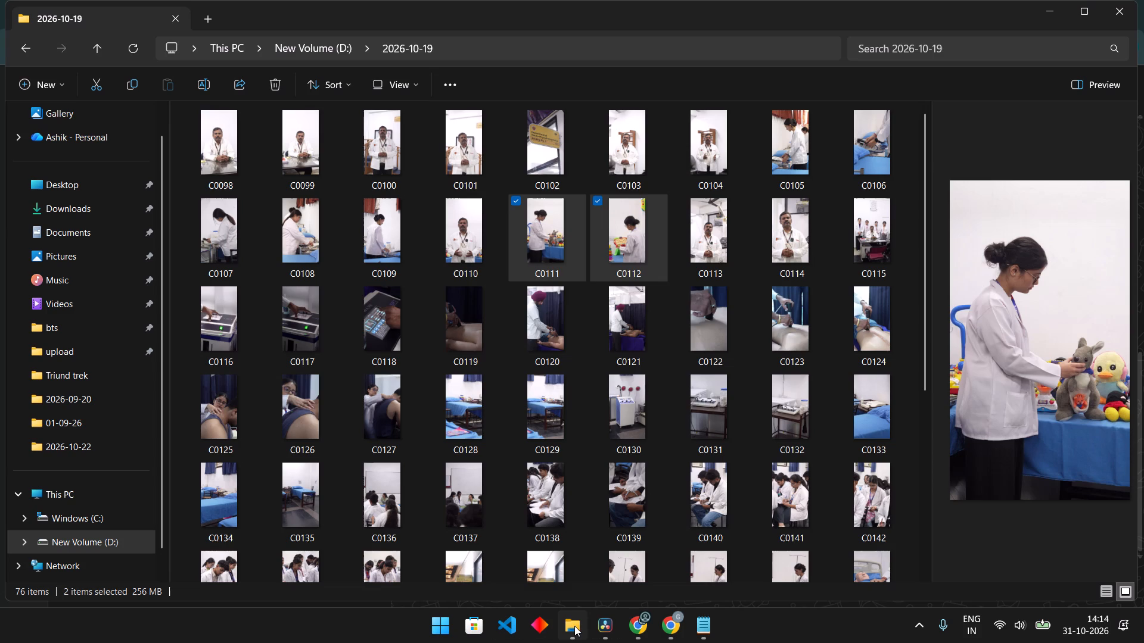
scroll(586, 416, up, 1)
click(635, 329)
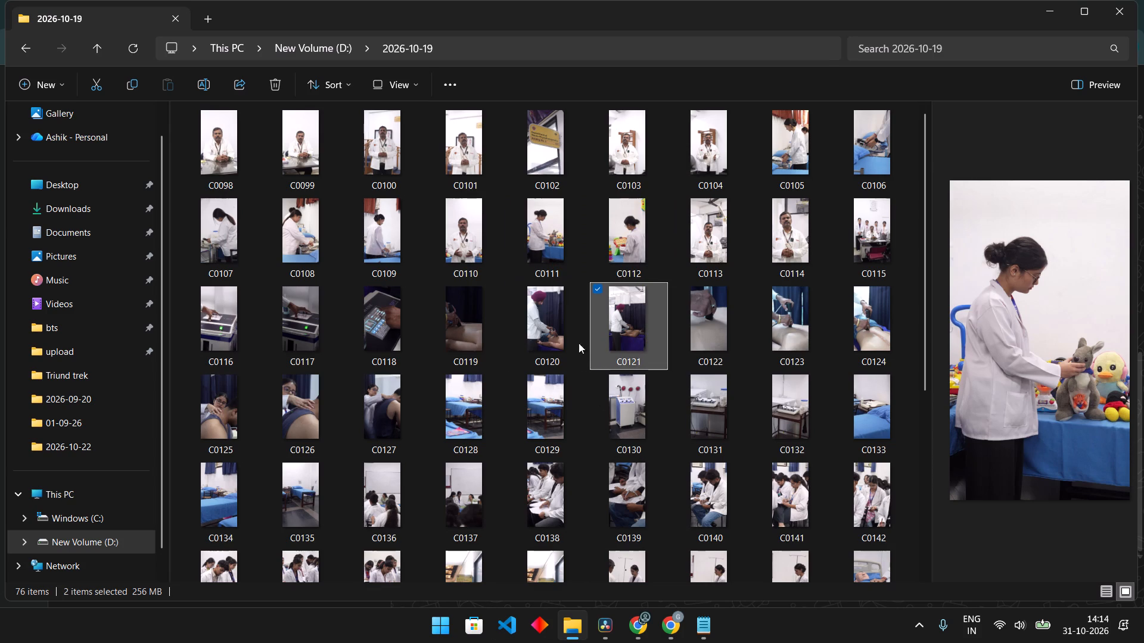
click(561, 347)
click(682, 323)
click(704, 258)
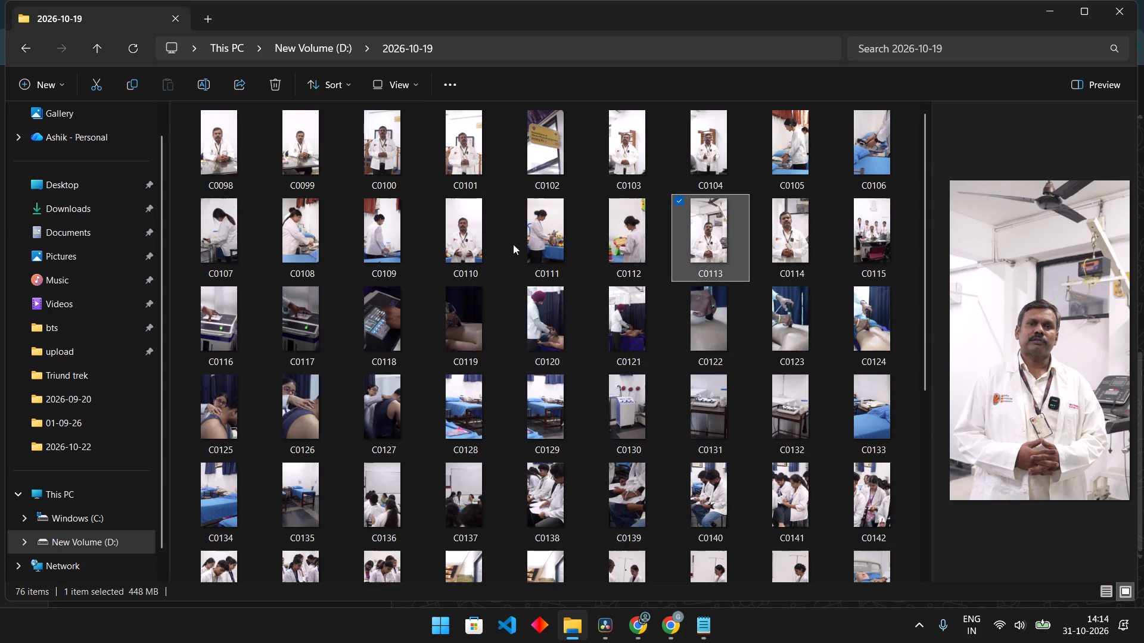
click(856, 160)
click(784, 166)
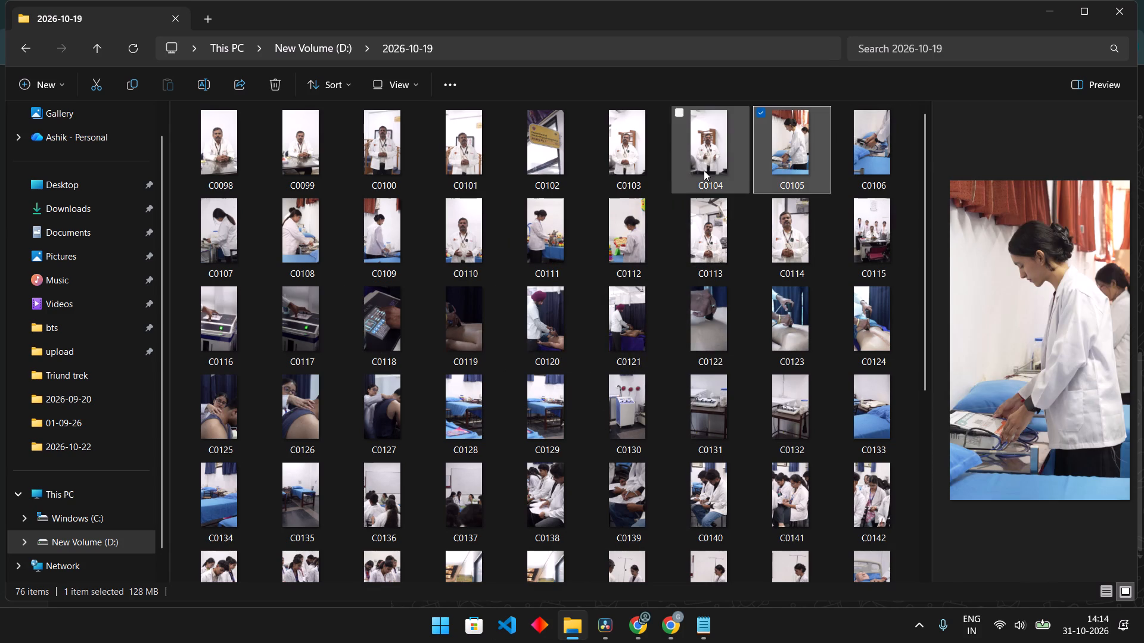
click(704, 170)
click(781, 148)
click(539, 155)
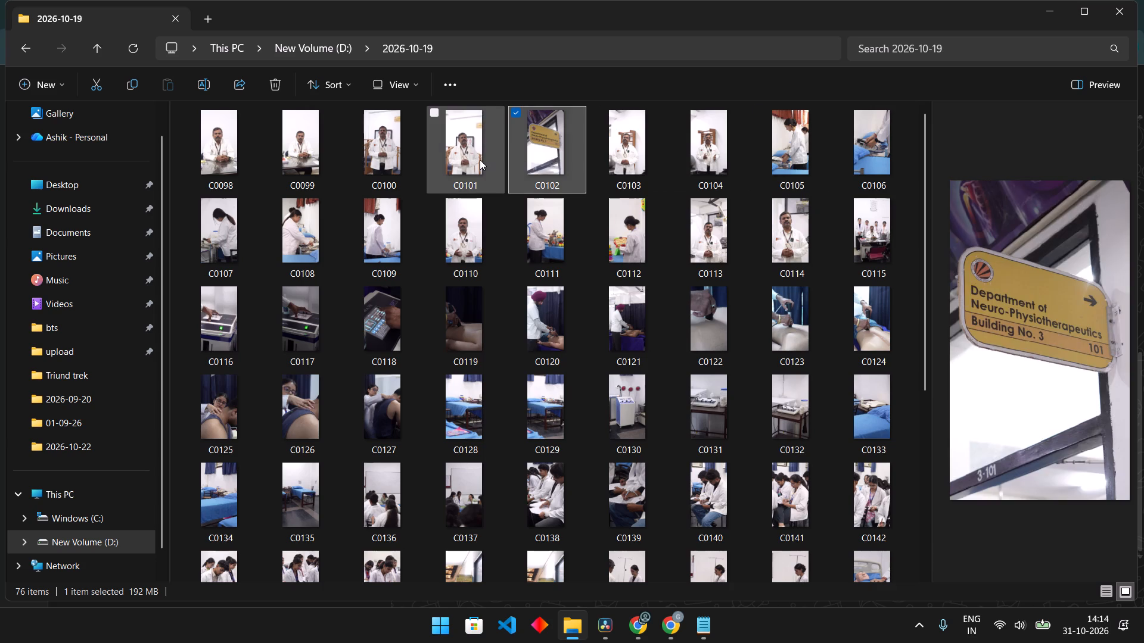
click(480, 160)
click(548, 165)
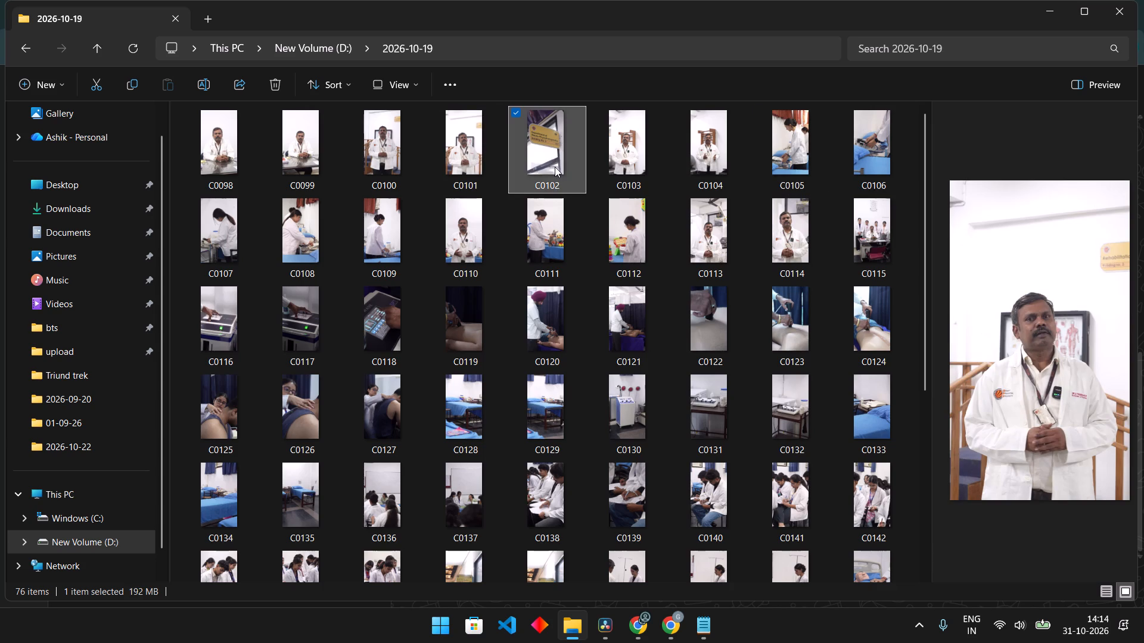
double_click(555, 167)
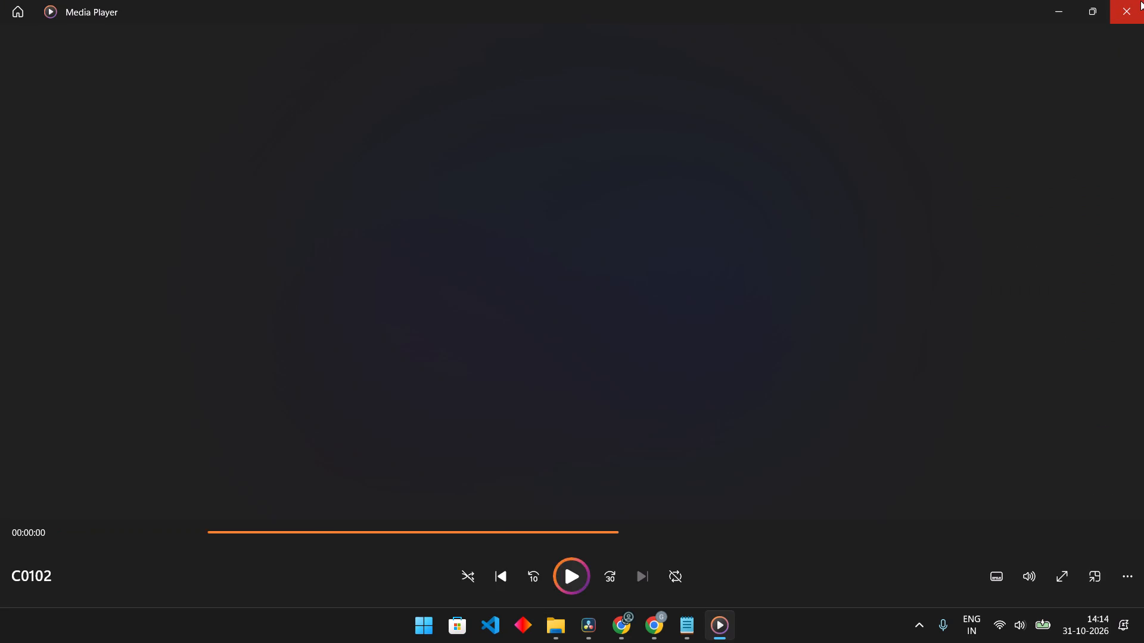
click(1134, 0)
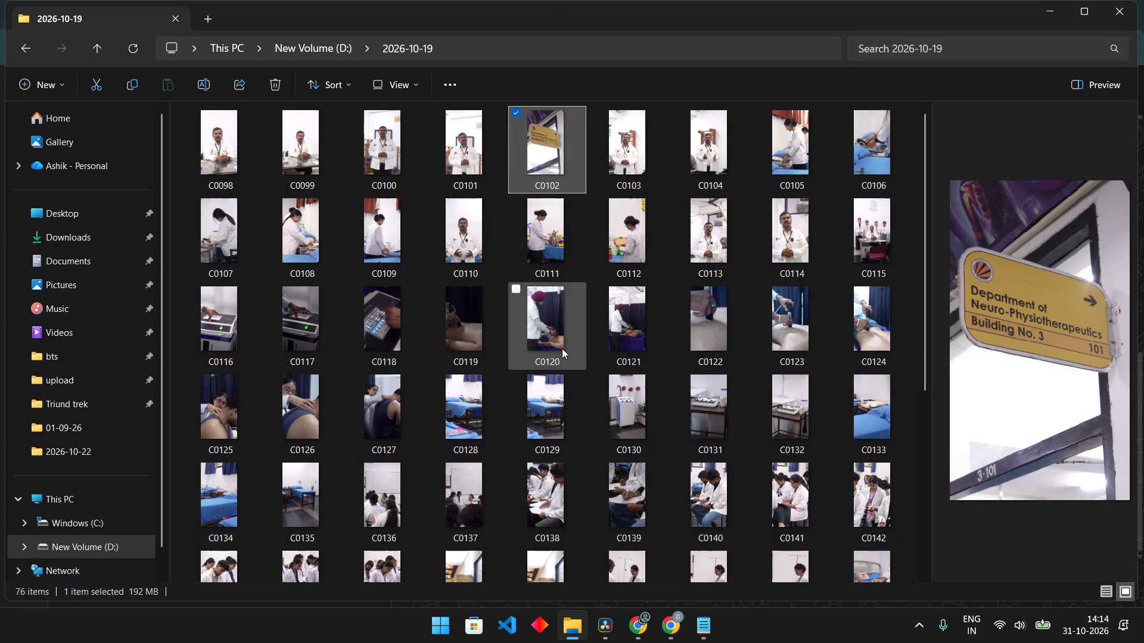
Examine the later clips in the 2026-10-19 folder, comparing department sign clips C8778, C8779, C8780, C8793 and C0146 with the surrounding footage.
scroll(562, 348, down, 2)
click(452, 367)
click(512, 351)
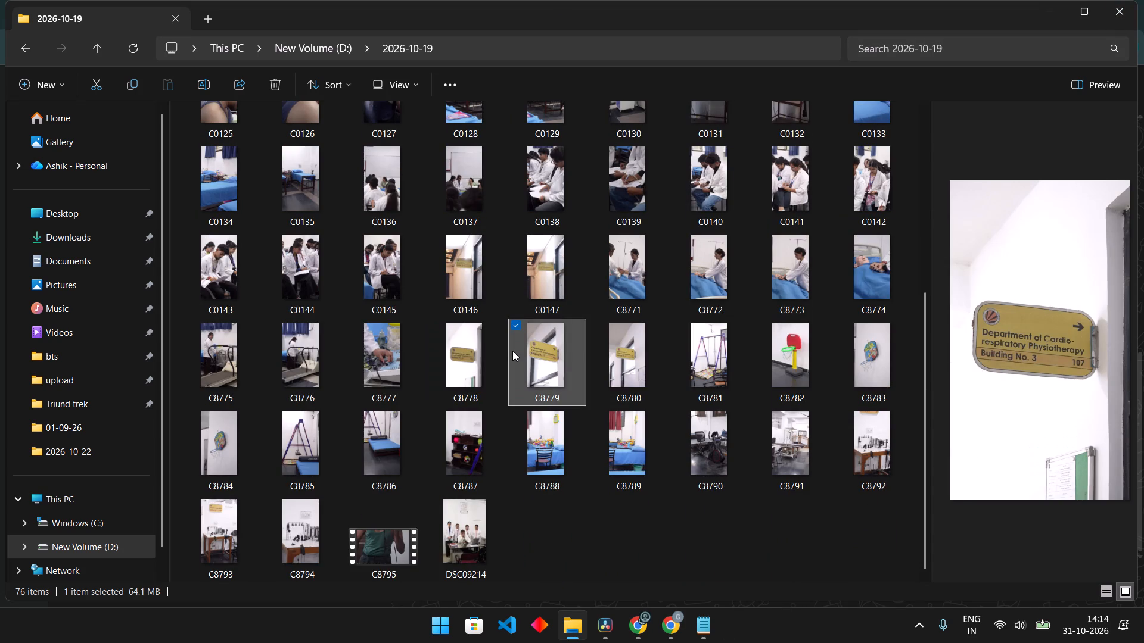
click(551, 357)
click(647, 366)
click(751, 374)
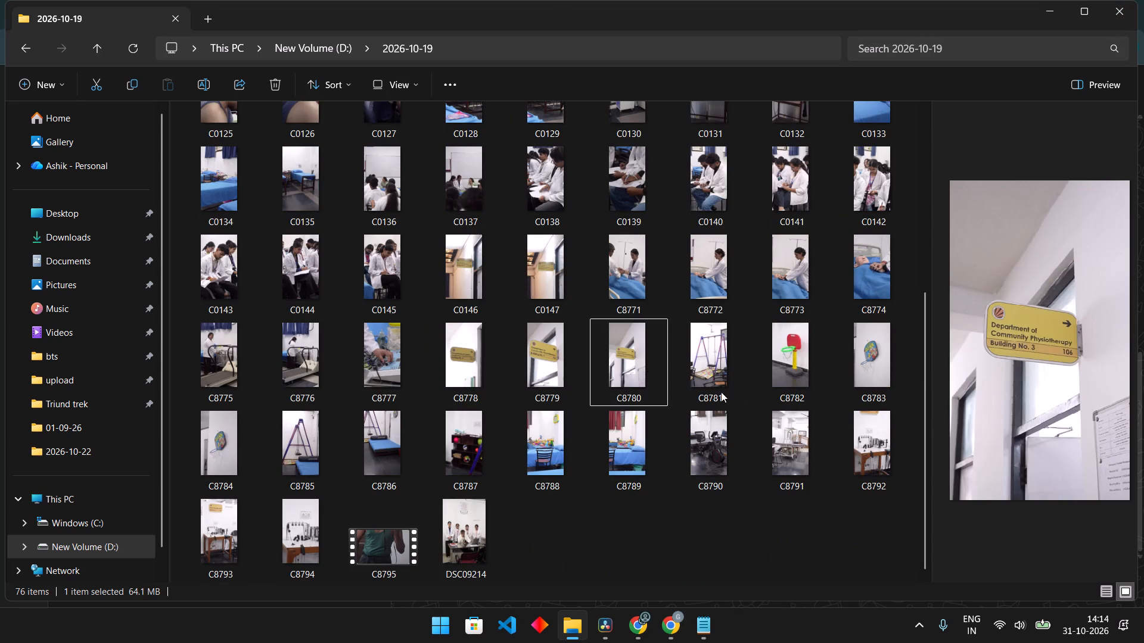
click(717, 421)
click(644, 467)
click(714, 469)
scroll(534, 504, down, 1)
click(440, 538)
click(300, 525)
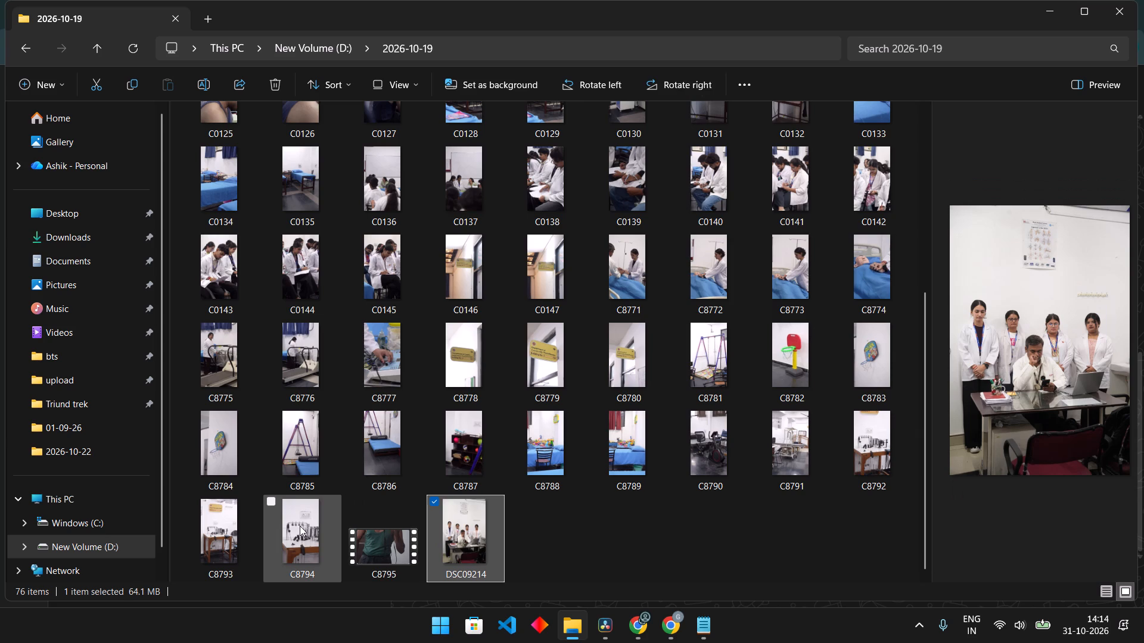
click(228, 519)
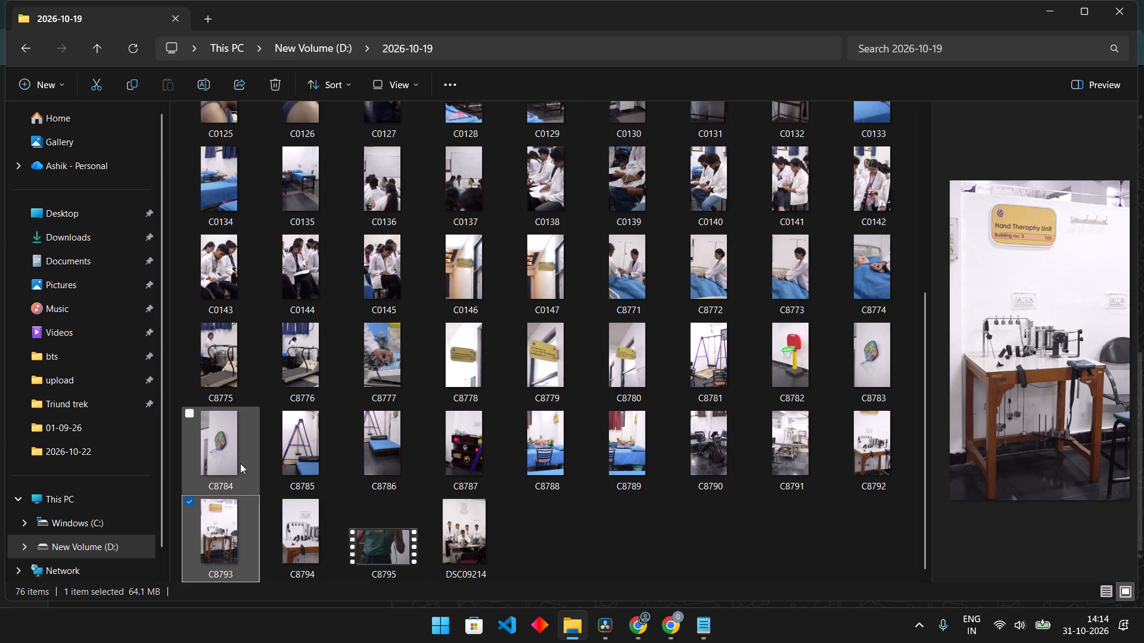
click(241, 460)
click(248, 357)
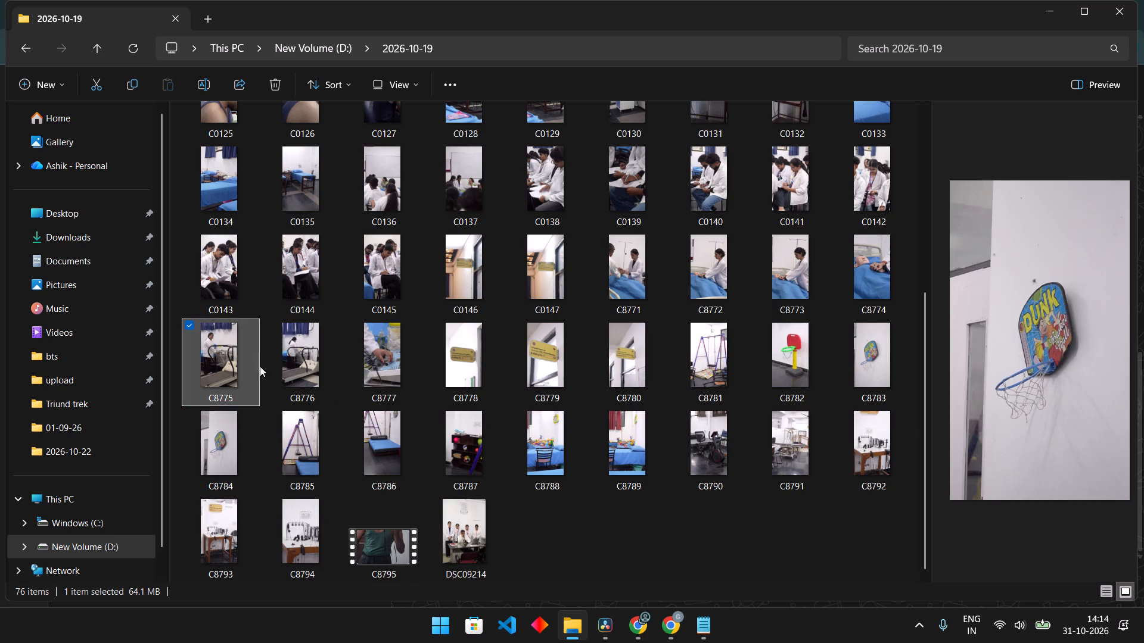
scroll(282, 398, up, 2)
scroll(248, 461, down, 2)
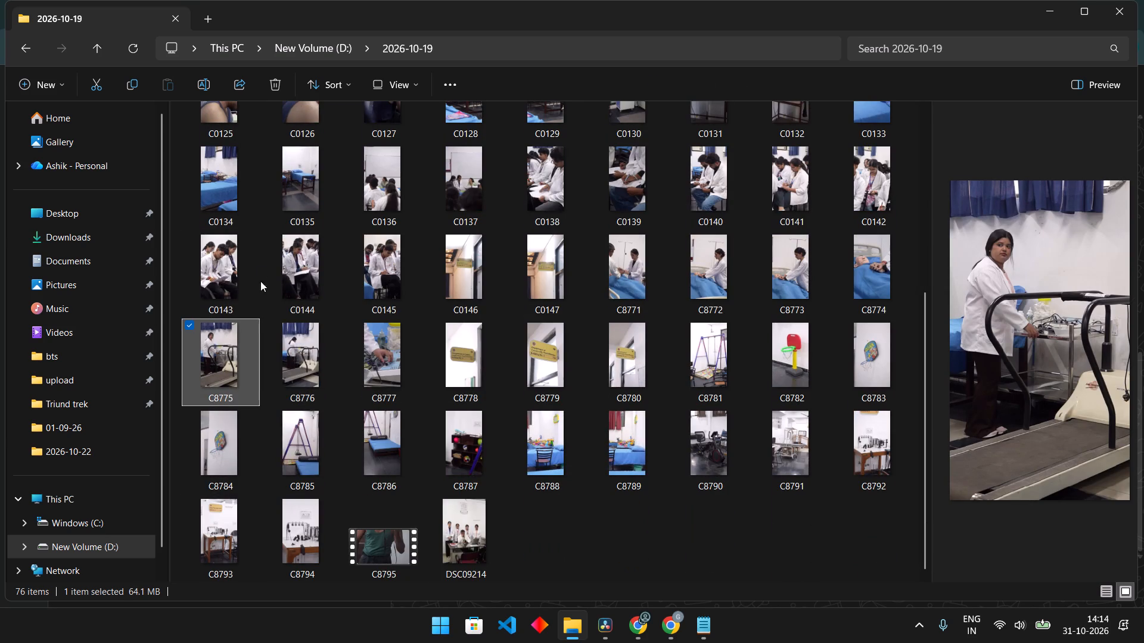
click(485, 374)
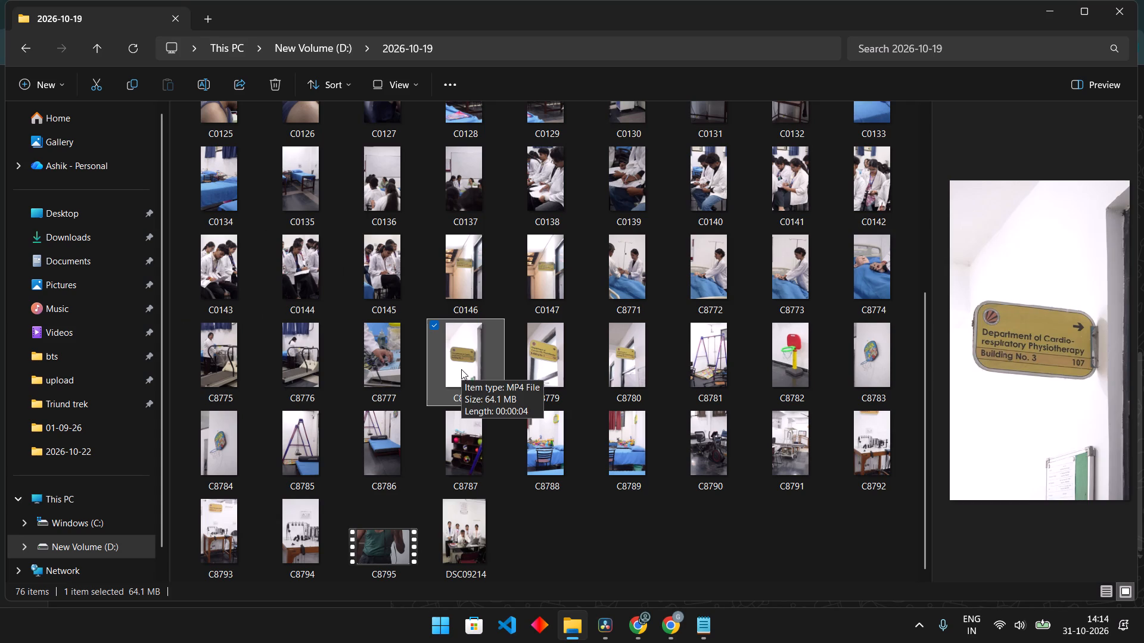
click(468, 283)
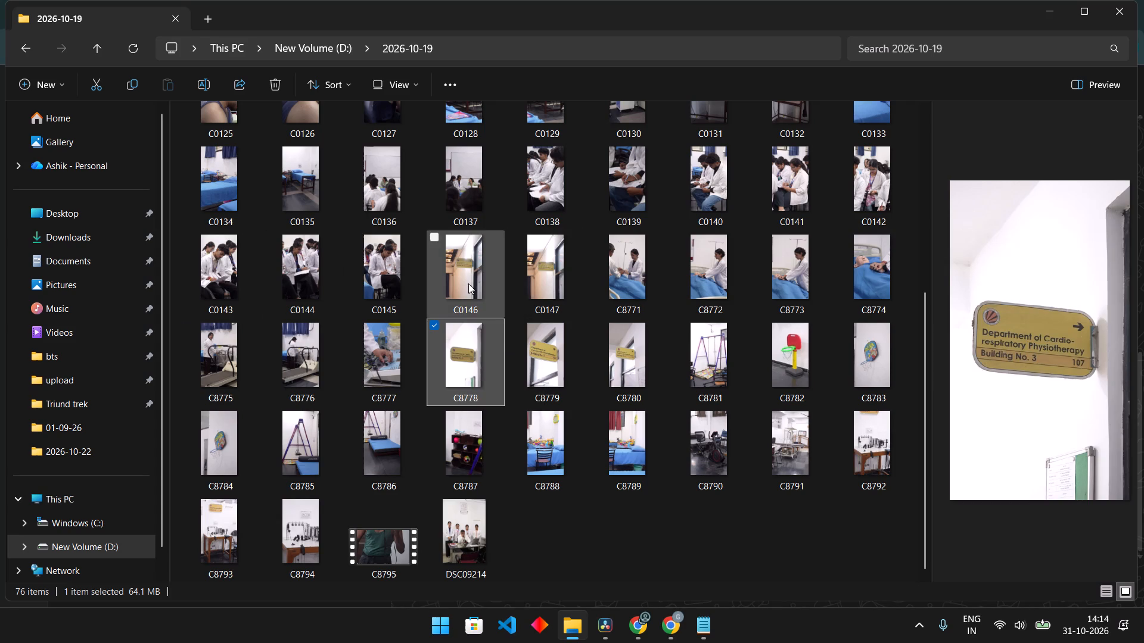
Select clips C0128 to C0146 and place them at the start of the new timeline in DaVinci Resolve.
scroll(475, 332, up, 1)
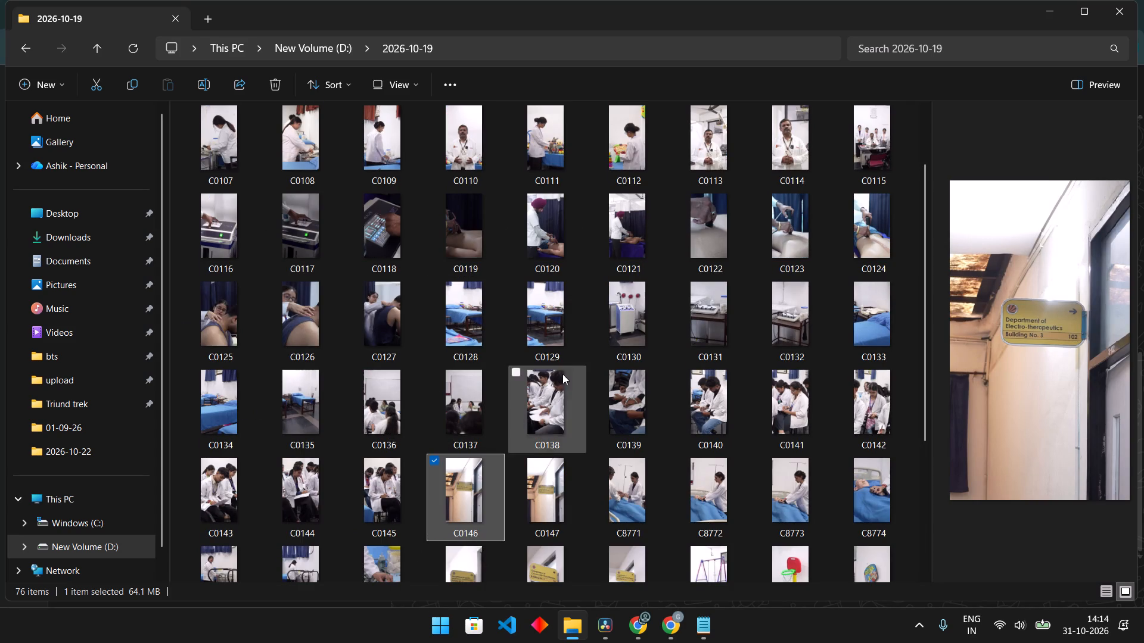
shift+click(472, 333)
drag(465, 316, 603, 642)
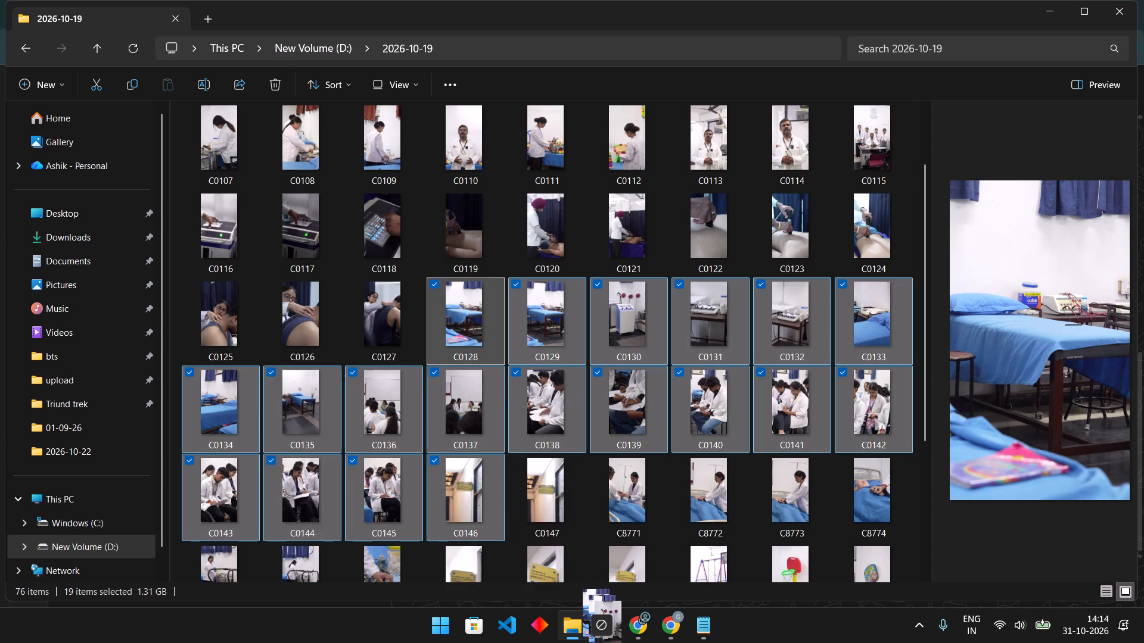
drag(603, 642, 297, 359)
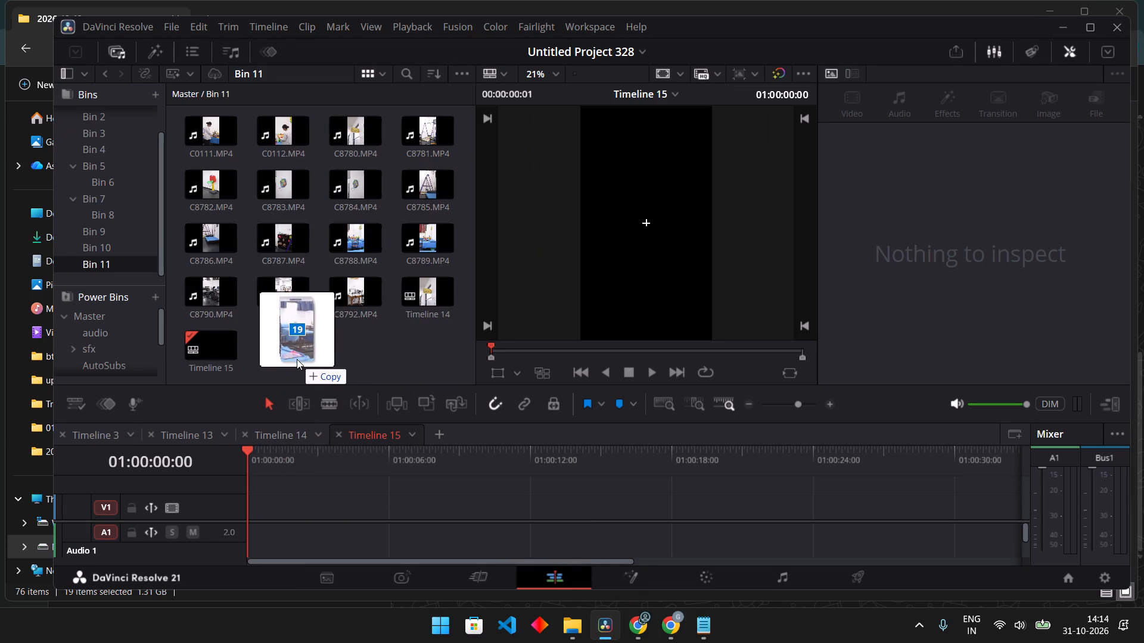
drag(297, 359, 250, 508)
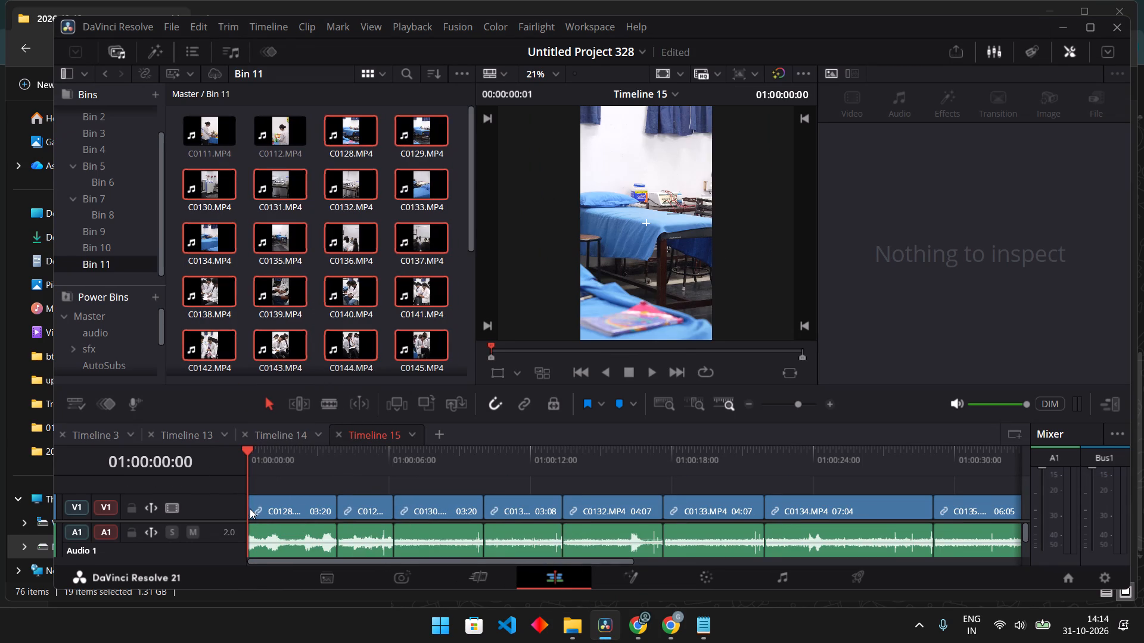
Skim through the new timeline's footage, checking the bed clip C0134 and the department sign clip C0146 at the end.
drag(296, 457, 95, 466)
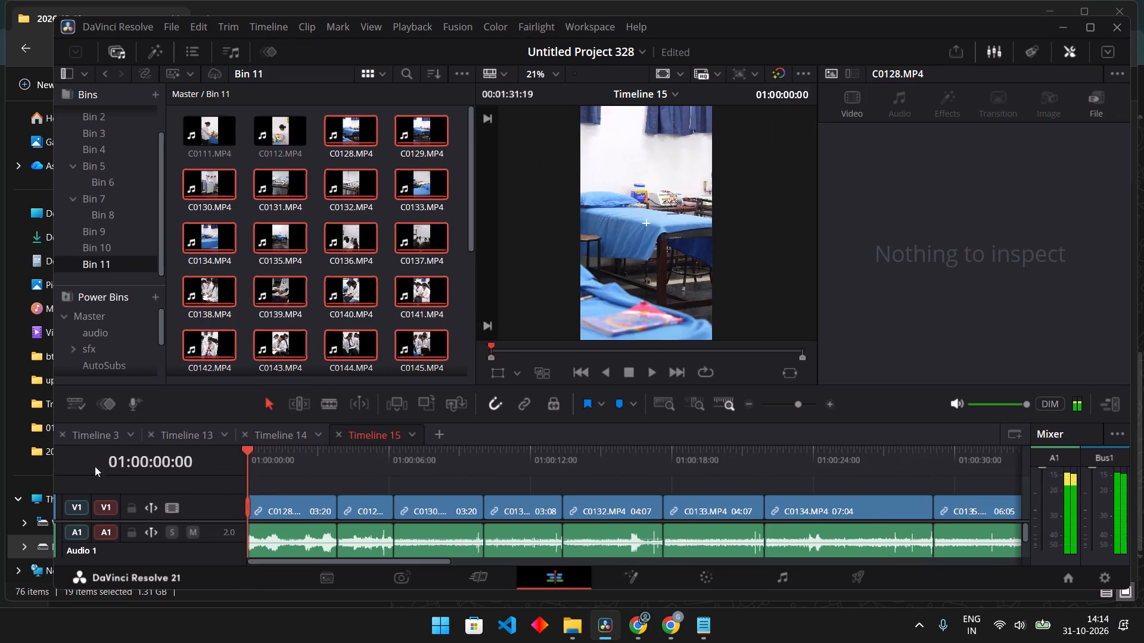
drag(95, 466, 0, 466)
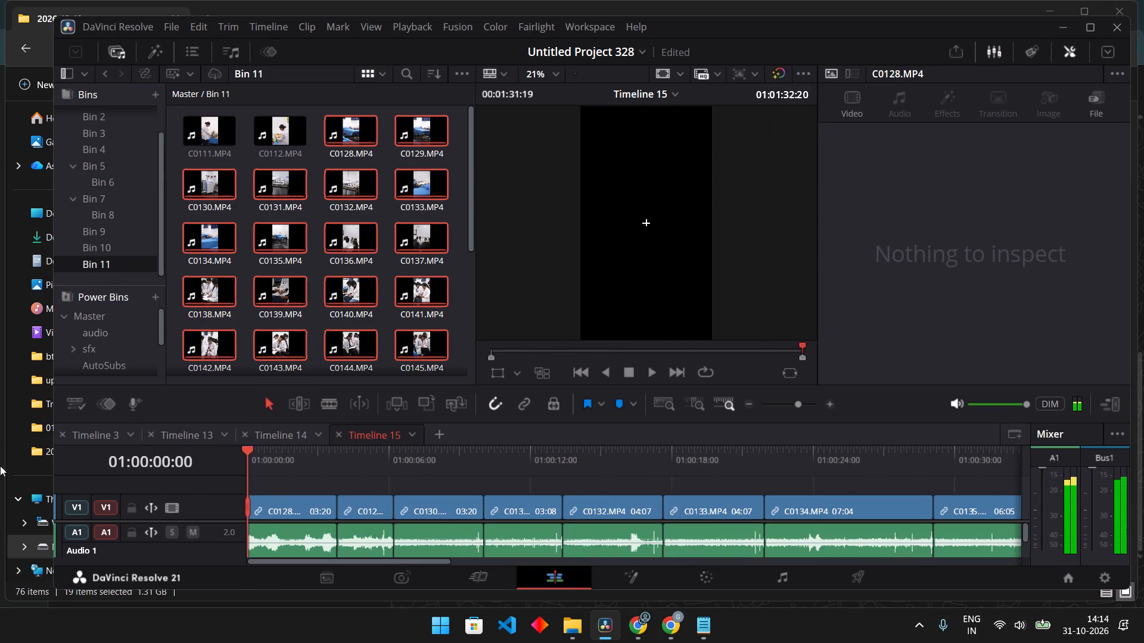
drag(0, 466, 879, 554)
middle_drag(869, 519, 665, 508)
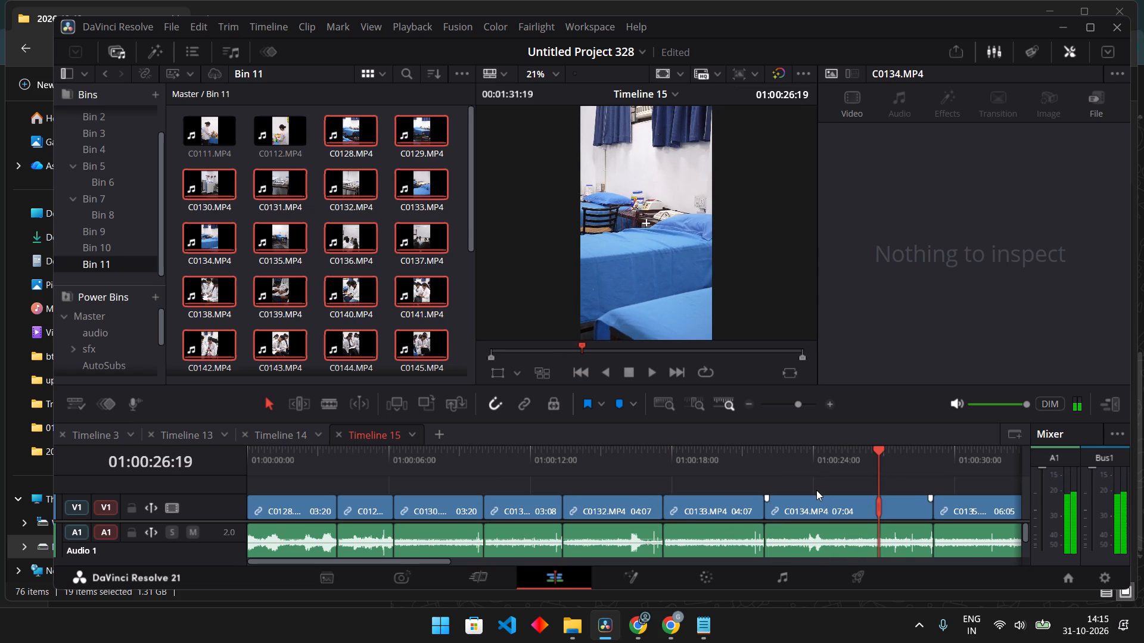
middle_drag(816, 489, 0, 460)
middle_drag(759, 492, 313, 485)
middle_drag(840, 492, 346, 487)
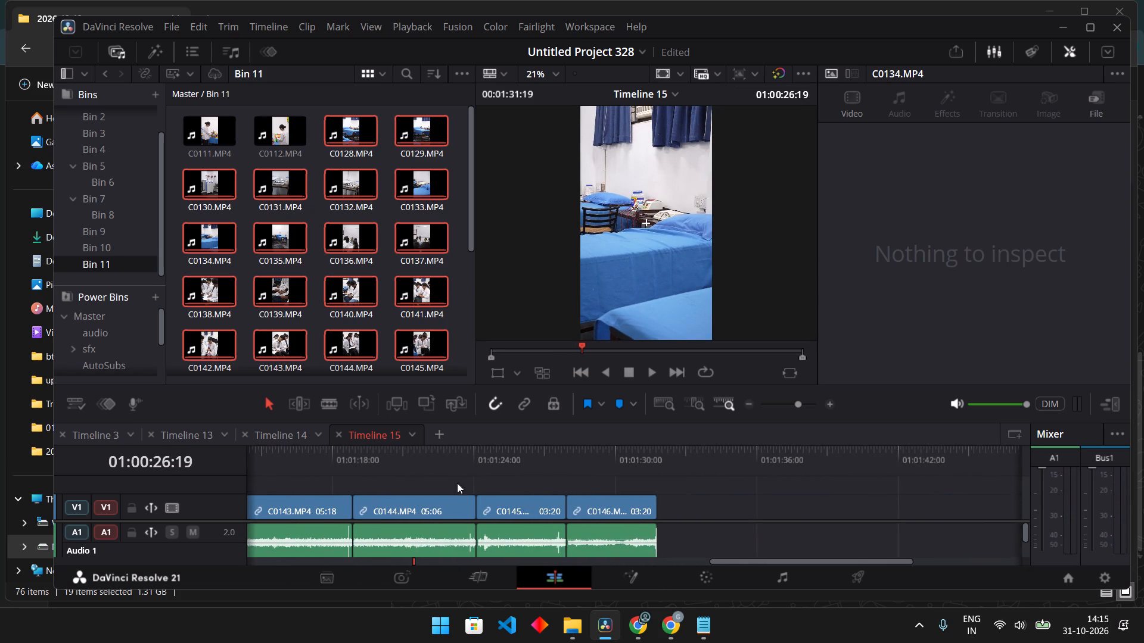
drag(536, 454, 607, 479)
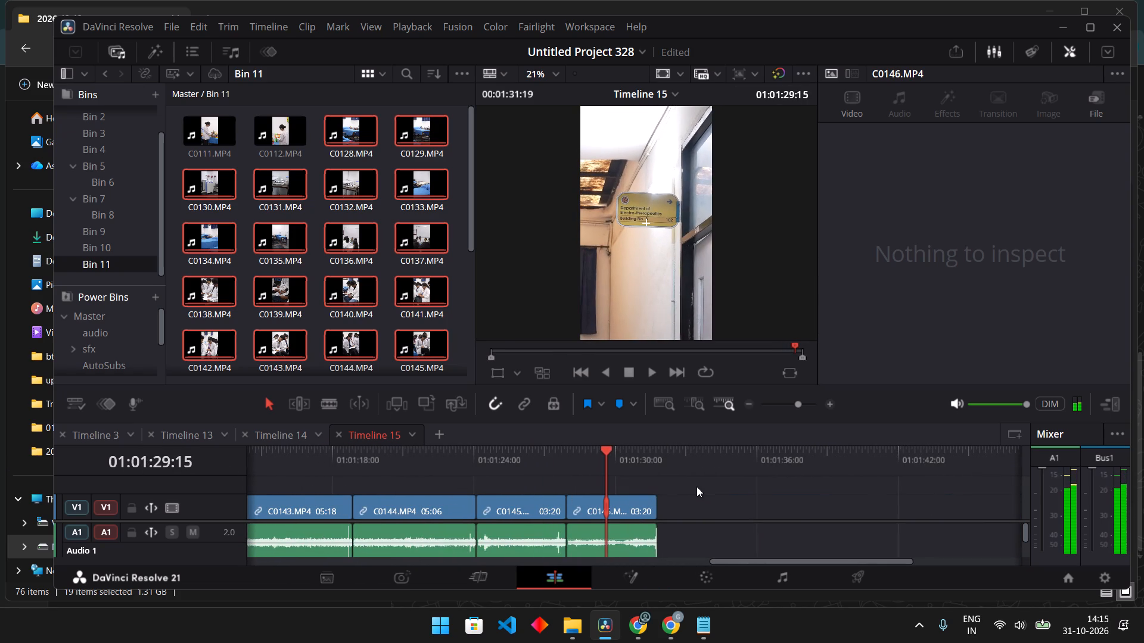
Delete the linked audio of all clips on the Audio 1 track, keeping the video clips.
drag(689, 541, 298, 511)
click(719, 510)
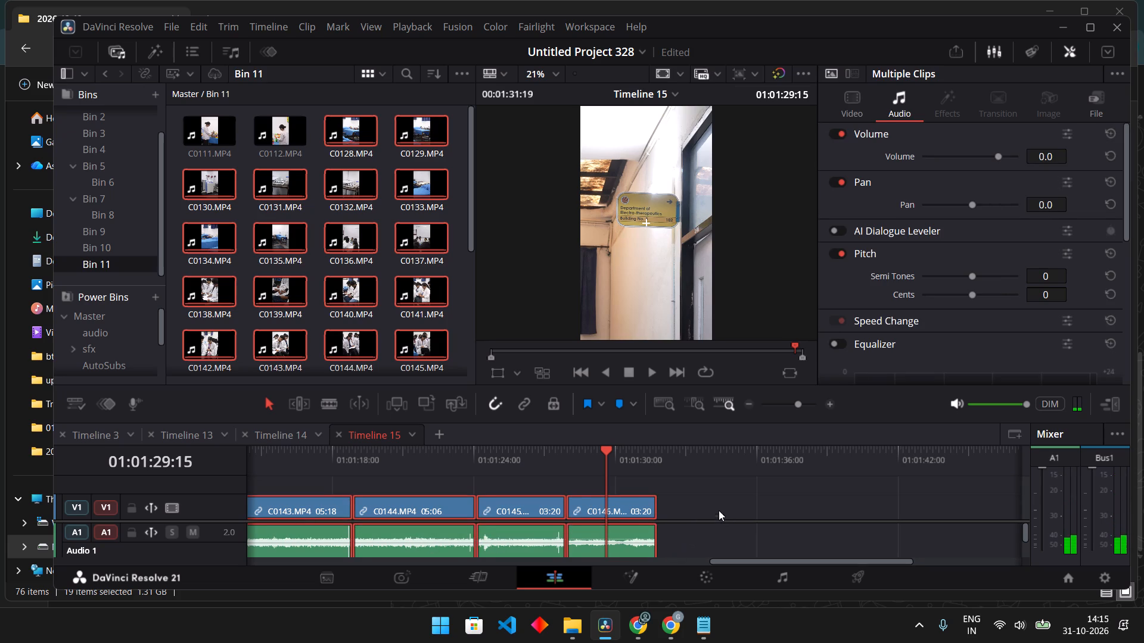
drag(701, 544, 158, 542)
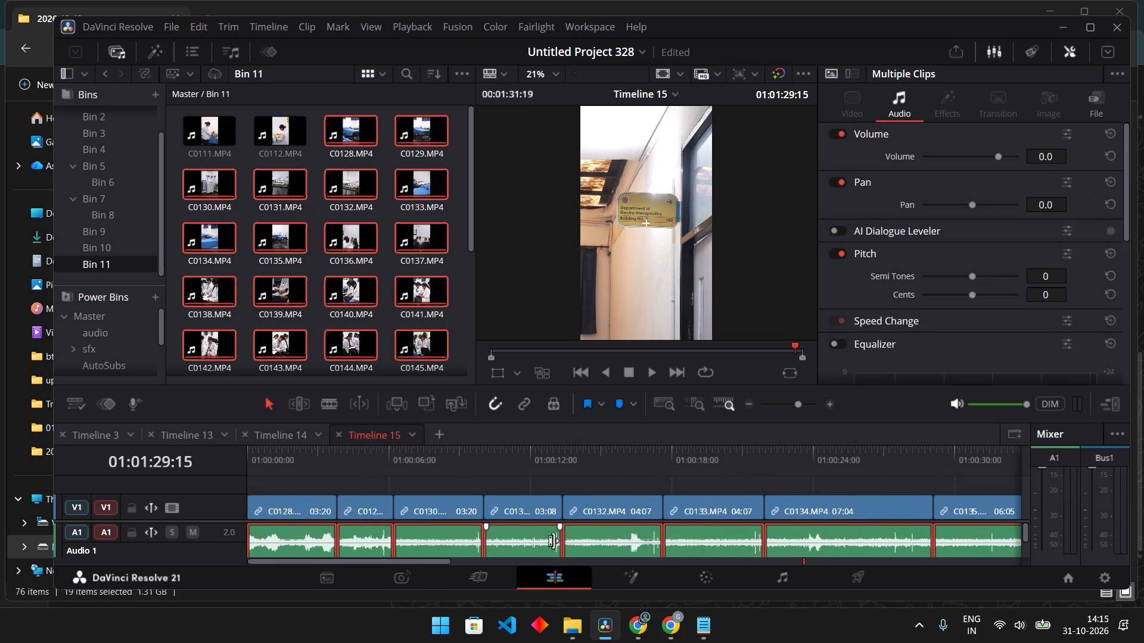
key(BackSpace)
Move the department sign clip C0146 from the end of Timeline 15 to the very beginning, ahead of C0128.
middle_drag(632, 532, 186, 514)
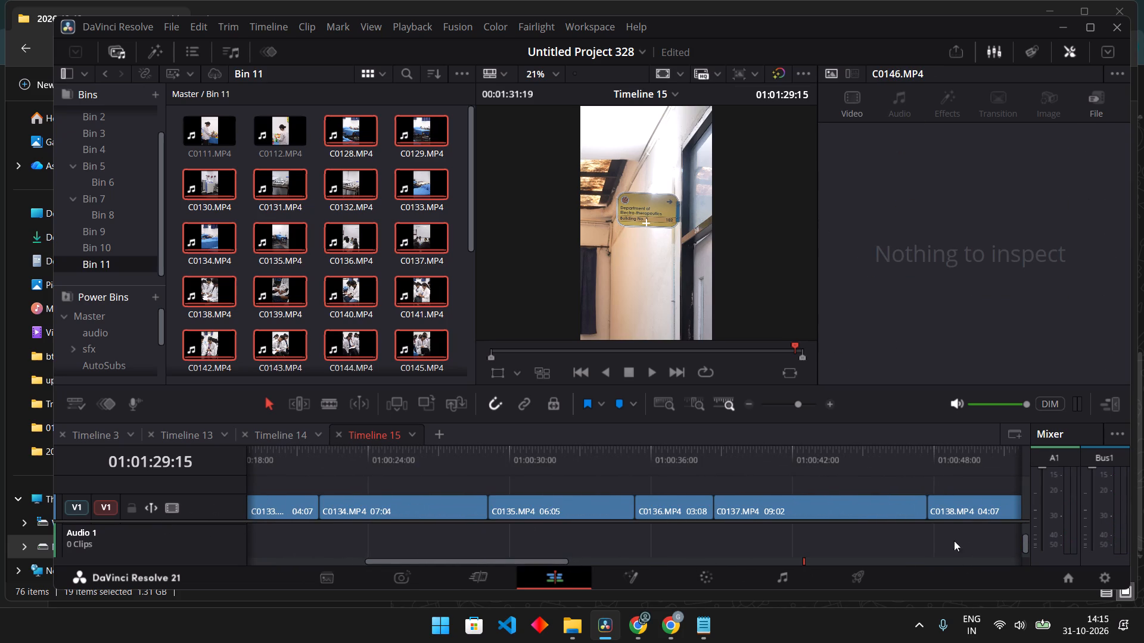
middle_drag(902, 532, 403, 521)
middle_drag(840, 540, 166, 477)
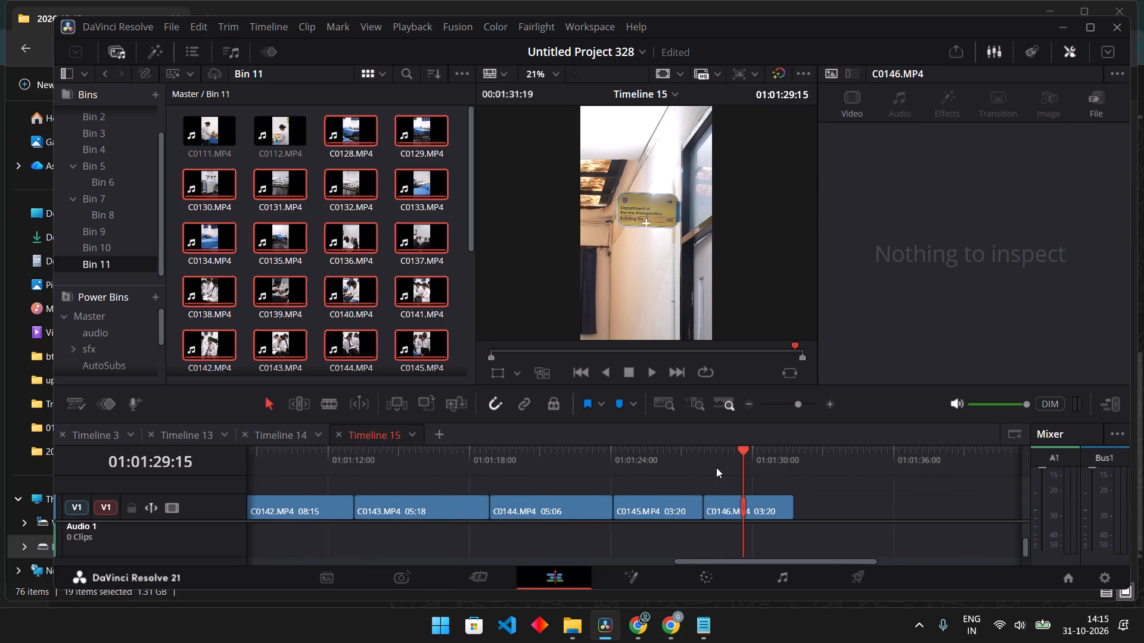
drag(716, 467, 726, 469)
click(729, 507)
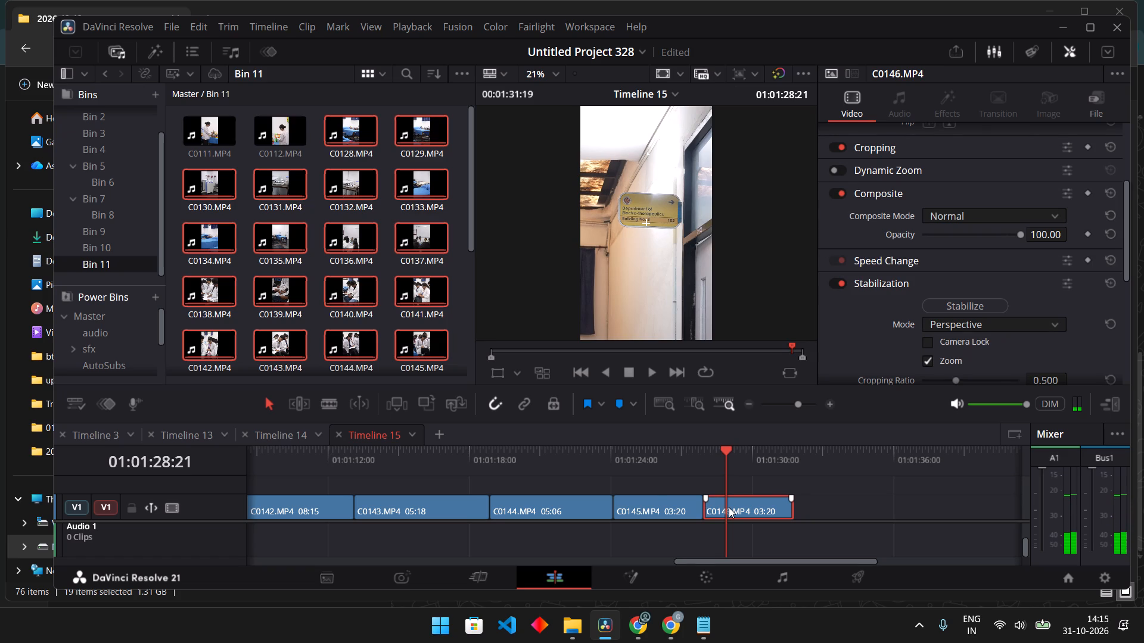
key(ctrl+shift+comma)
key(ctrl+shift+comma)
key(ctrl+shift+comma)
key(ctrl+shift+comma)
key(ctrl+shift+comma)
key(ctrl+shift+comma)
key(ctrl+shift+comma)
key(ctrl+shift+comma)
key(ctrl+shift+comma)
key(ctrl+shift+comma)
key(ctrl+shift+comma)
key(ctrl+shift+comma)
key(ctrl+shift+comma)
key(ctrl+shift+comma)
key(ctrl+shift+comma)
key(ctrl+shift+comma)
key(ctrl+shift+comma)
key(ctrl+shift+comma)
key(ctrl+shift+comma)
scroll(729, 507, right, 10)
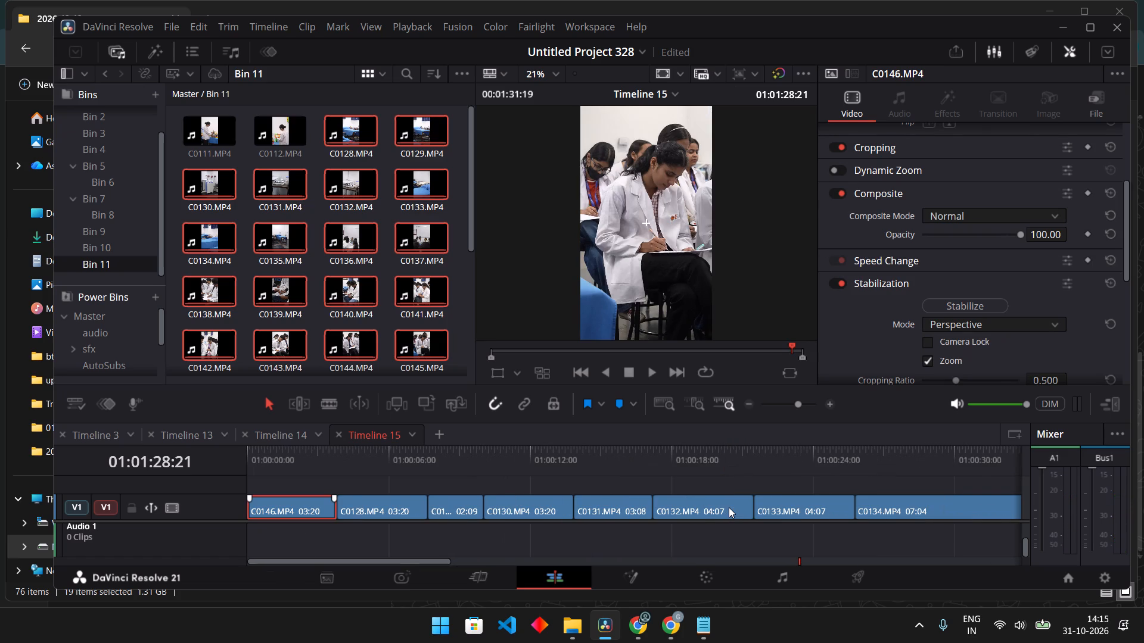
scroll(729, 507, right, 2)
key(ctrl+shift+comma)
drag(293, 443, 282, 460)
click(377, 432)
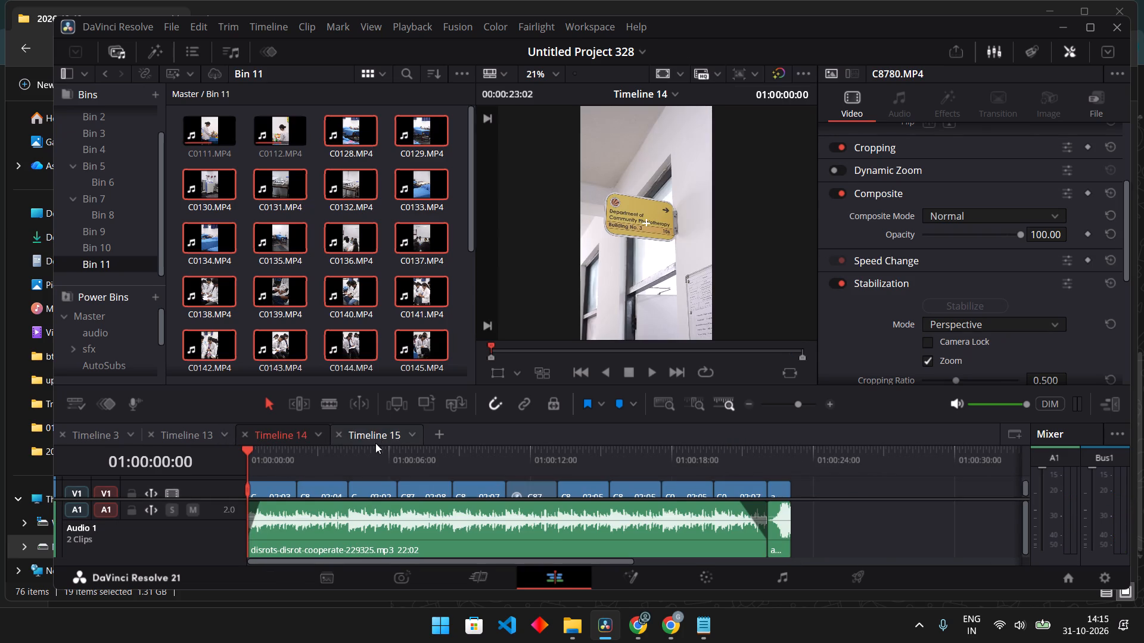
Trim the start of the opening sign clip C0146 to 01:00:01:08 and close the gap before it.
drag(320, 460, 192, 469)
key(space)
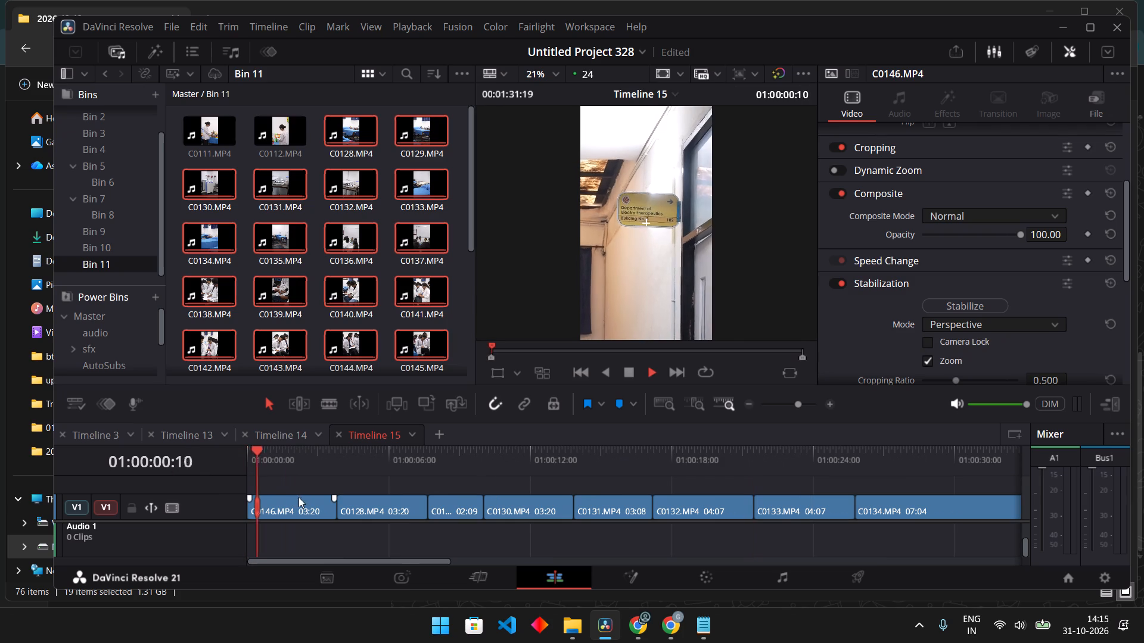
key(space)
click(293, 509)
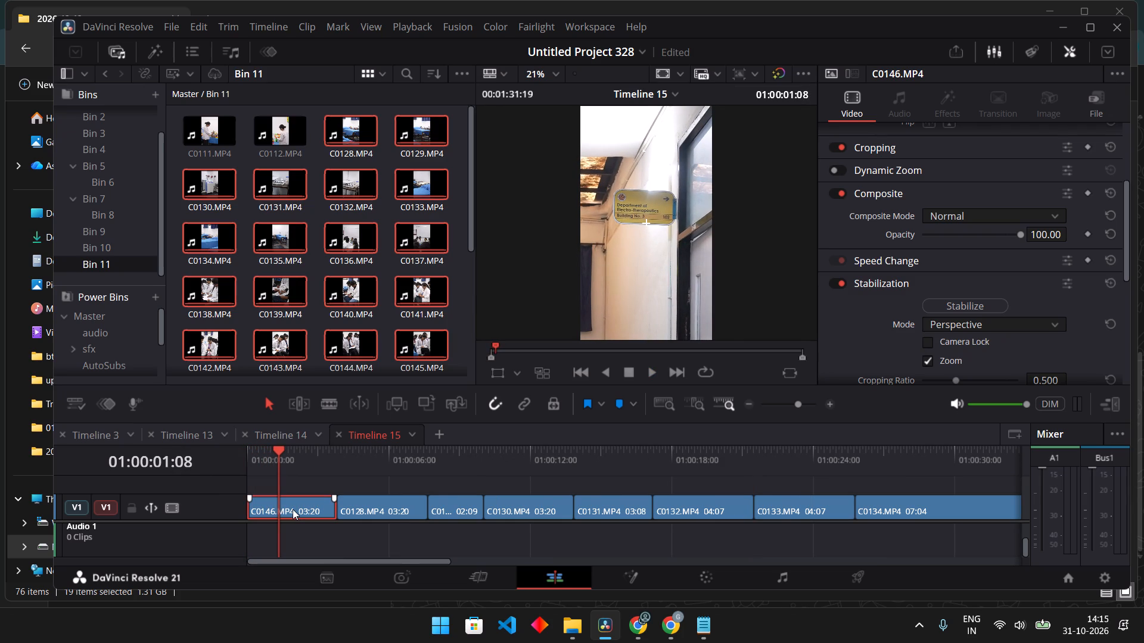
key(shift+braceleft)
click(260, 502)
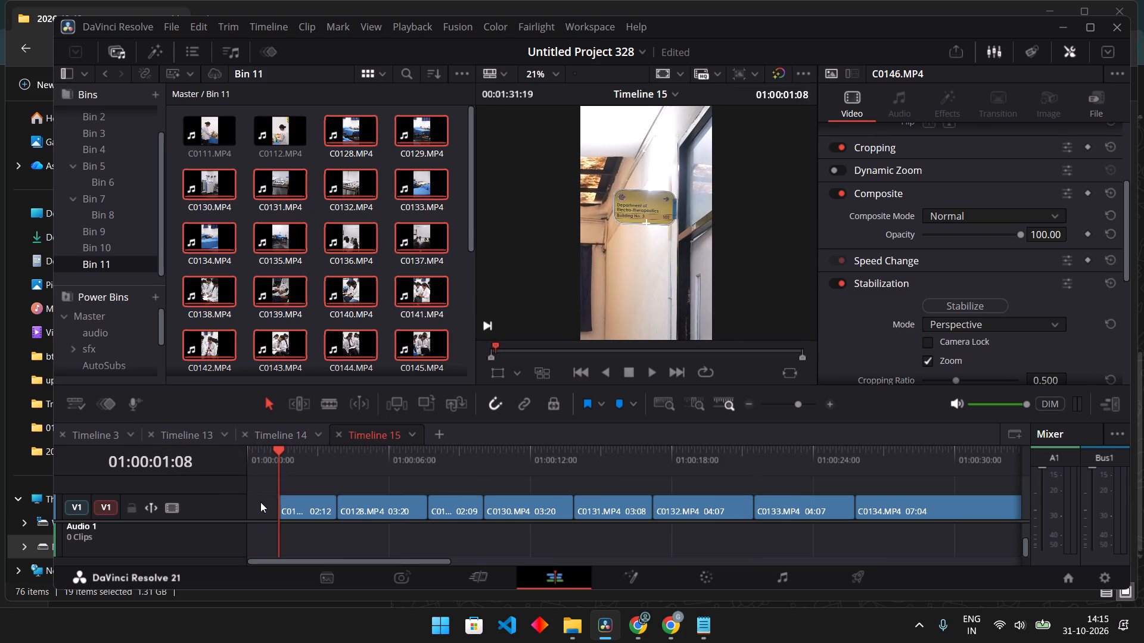
key(BackSpace)
Stabilize the opening clip C0146 using Similarity mode and play back its stabilized footage from the timeline start.
click(267, 507)
key(space)
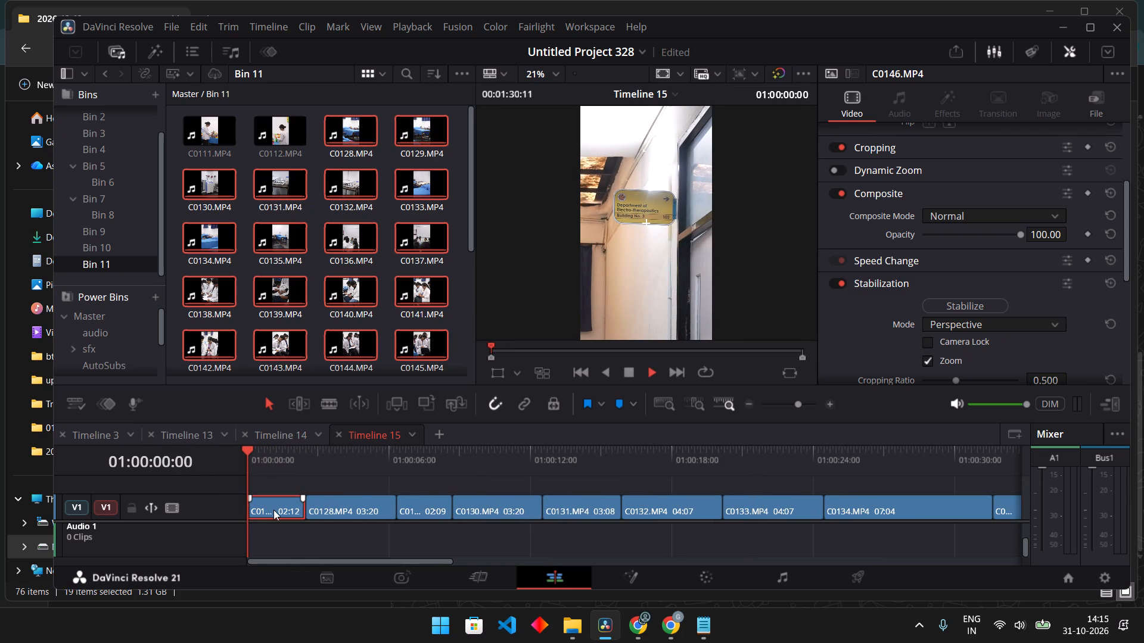
key(space)
drag(991, 324, 983, 332)
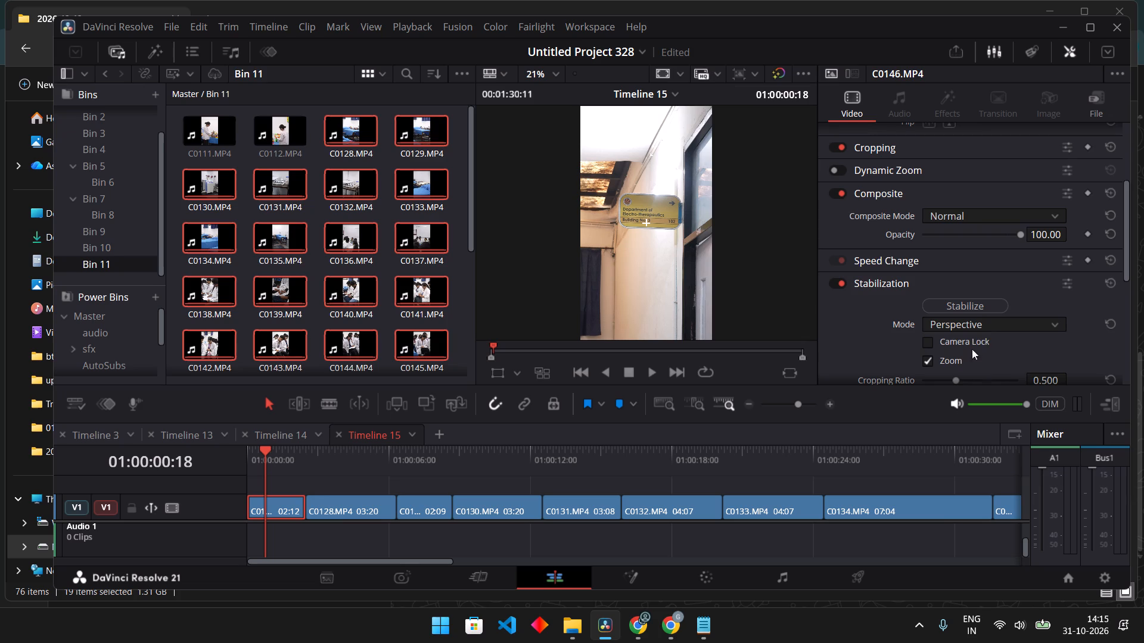
drag(972, 326, 980, 353)
click(971, 307)
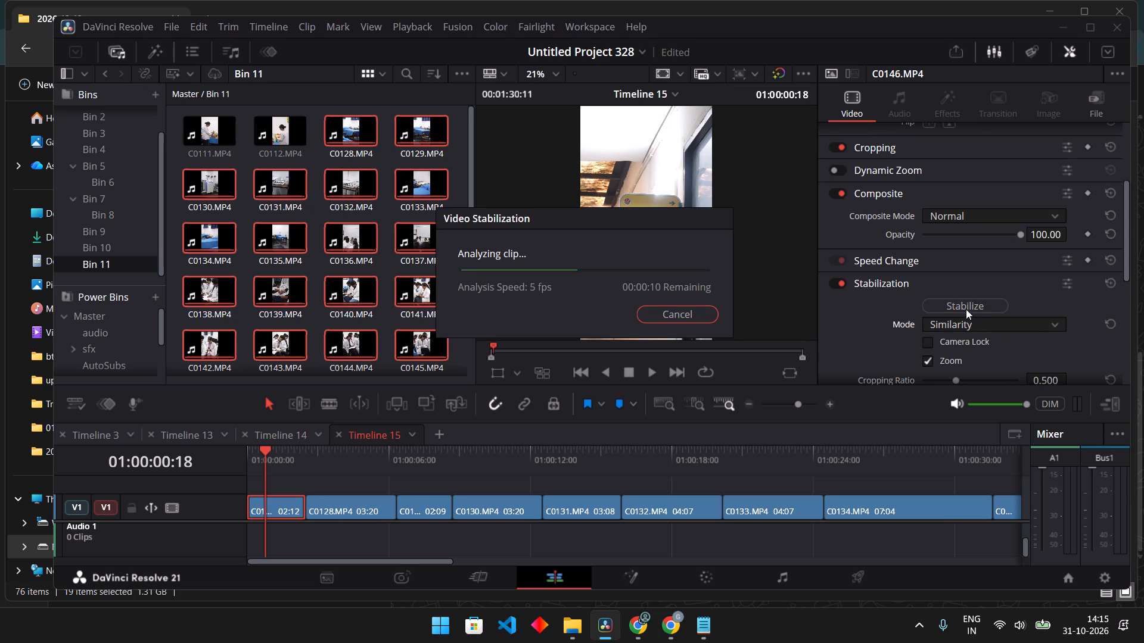
drag(256, 455, 230, 461)
key(space)
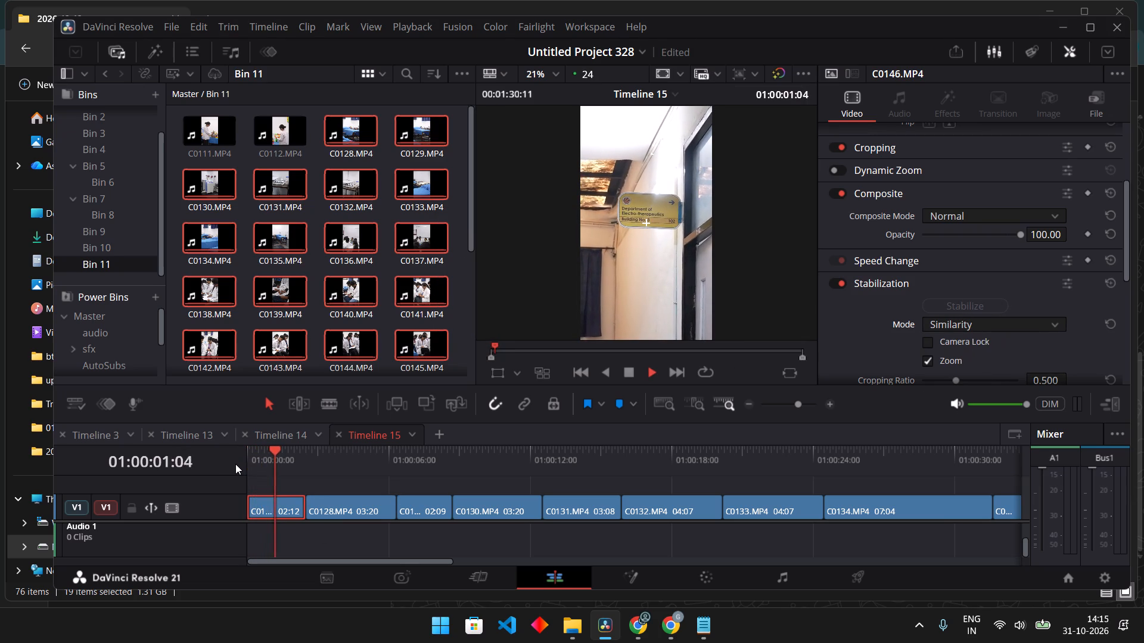
key(space)
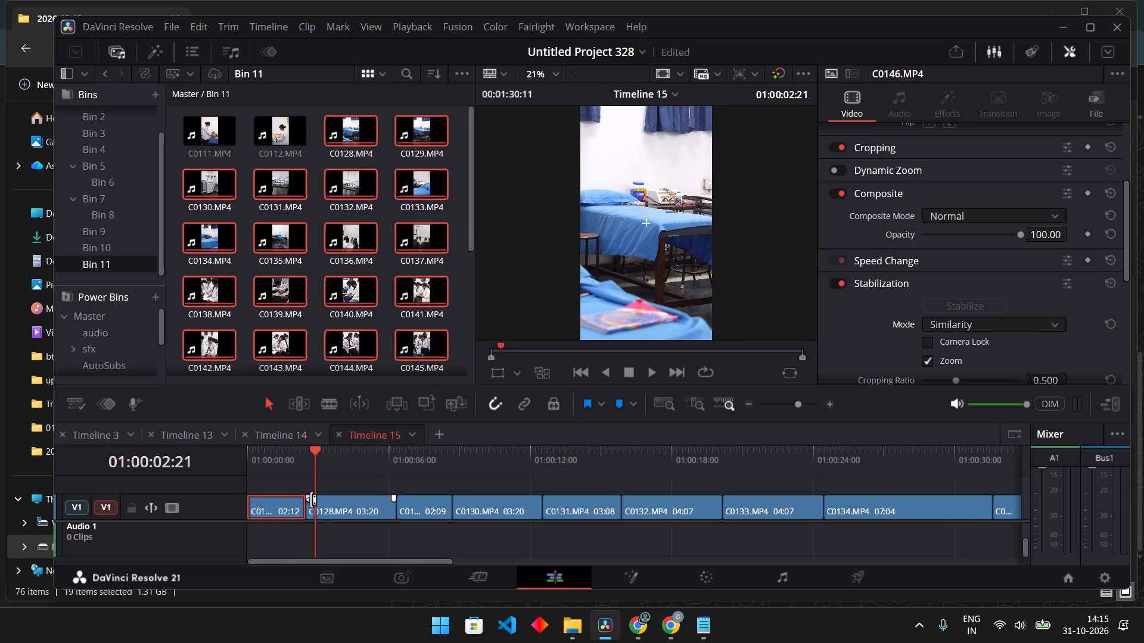
drag(262, 465, 237, 469)
Audition background music in the audio power bin, including HOME Resonance, calming-rain, Cornfield Chase and cozyvibes-sentimental.
click(123, 317)
click(121, 333)
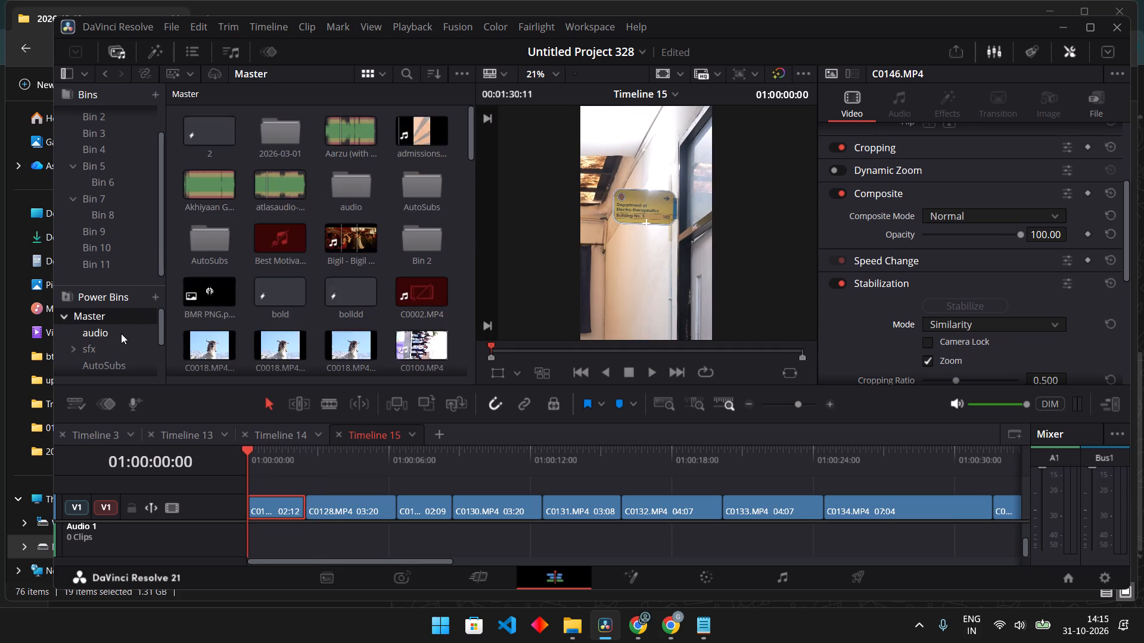
click(268, 246)
key(space)
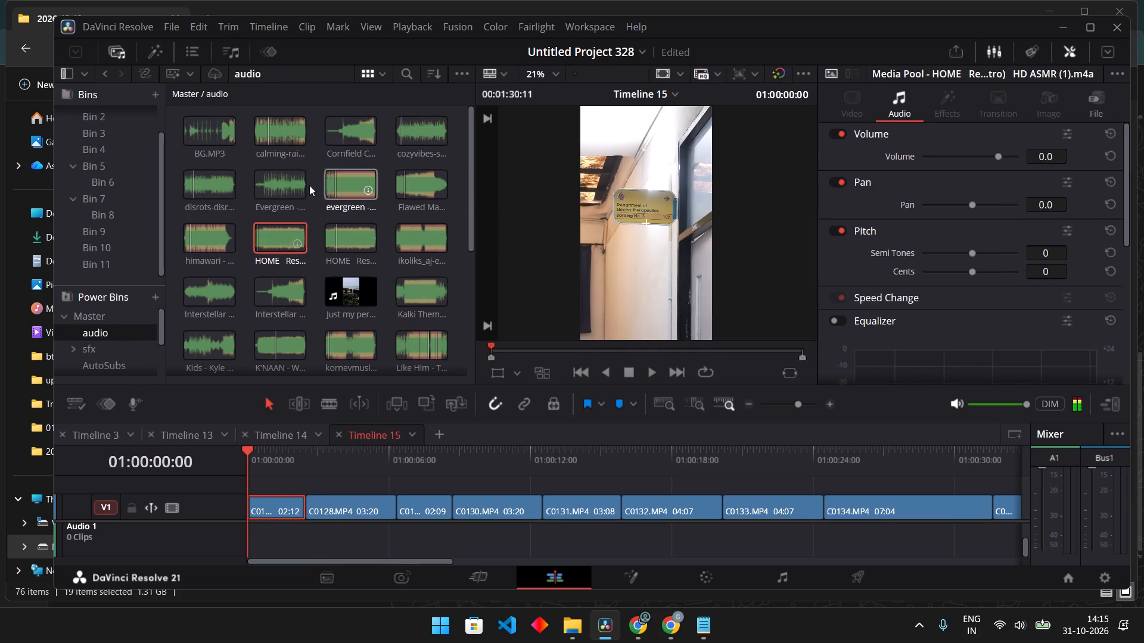
click(273, 185)
key(space)
click(271, 143)
key(space)
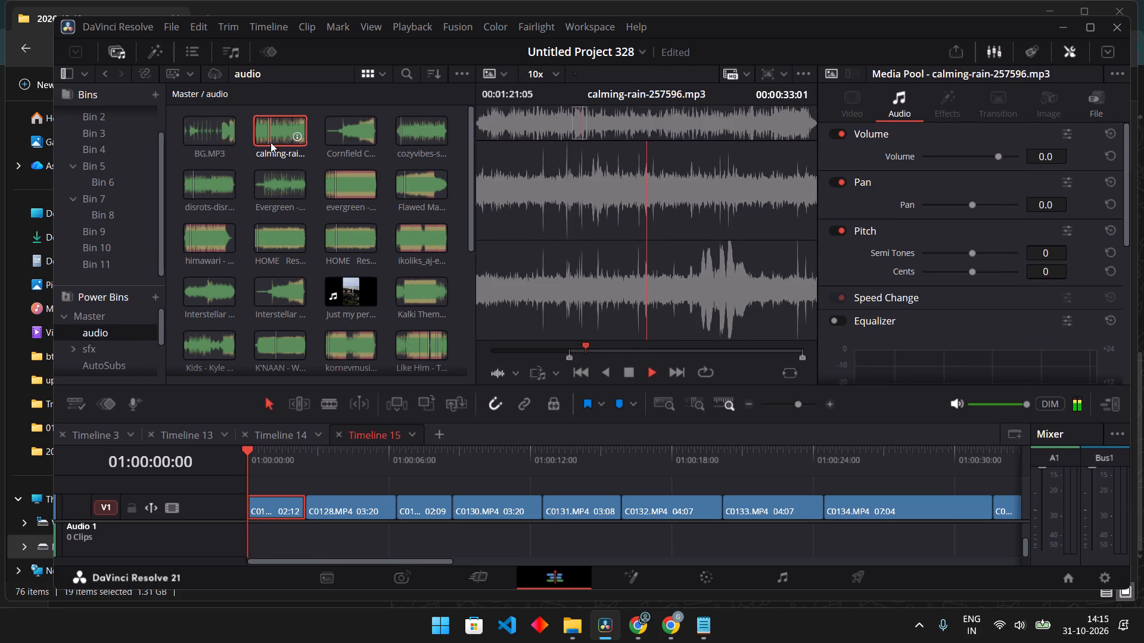
click(362, 133)
key(space)
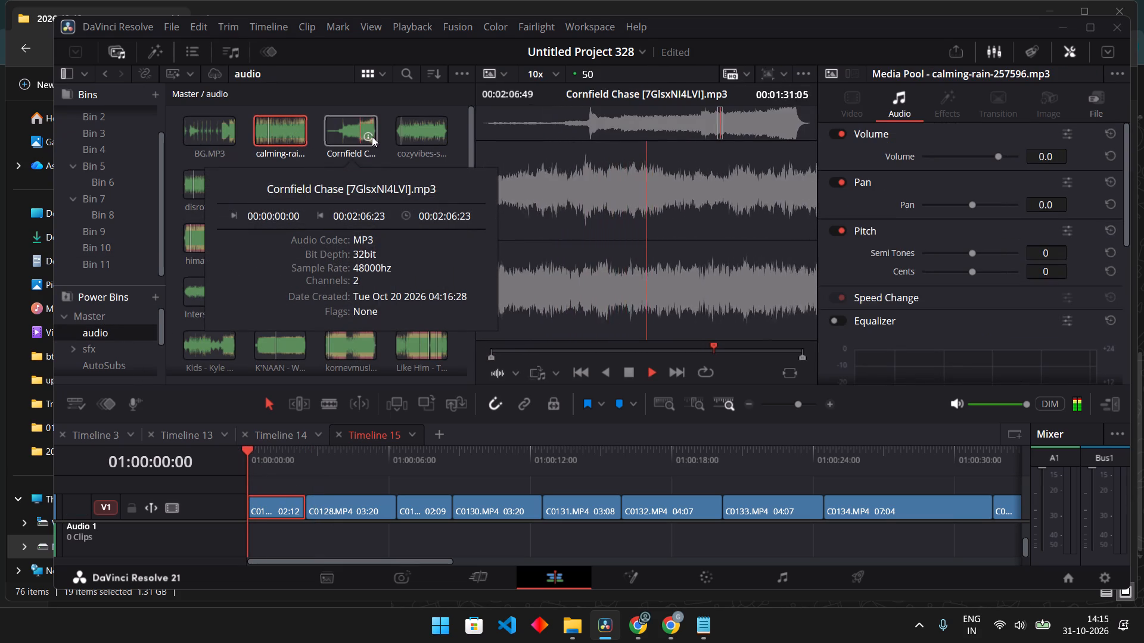
double_click(415, 132)
key(space)
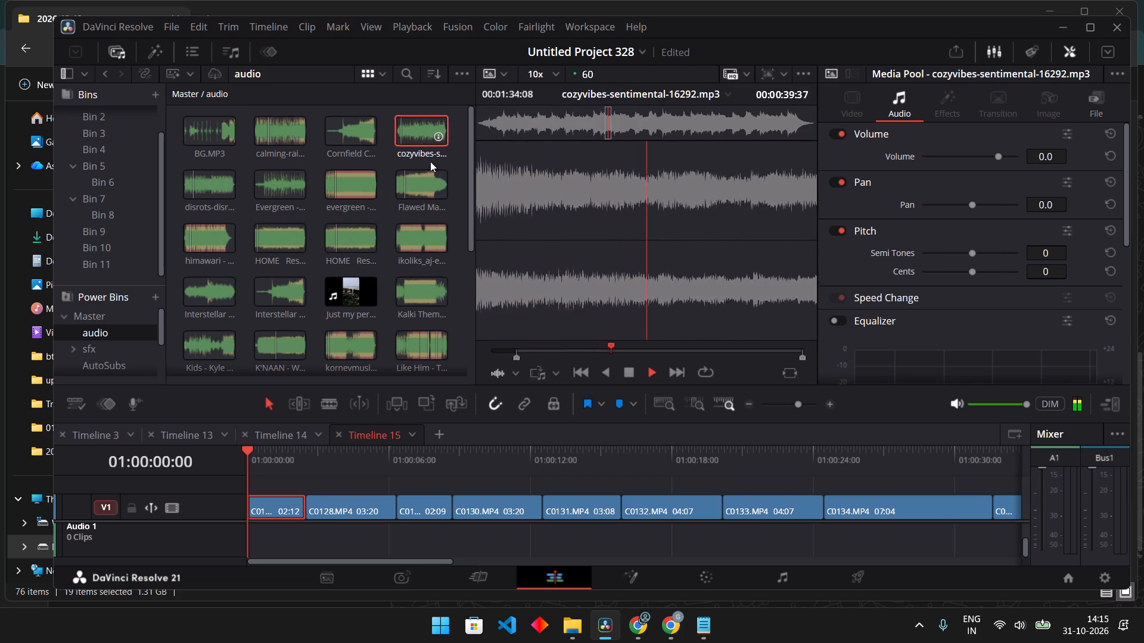
Audition the ikoliks_aj educational, Kalki Theme, Like Him, kornevmusic corporate, K'NAAN Wavin' Flag and Kids tracks.
double_click(409, 245)
key(space)
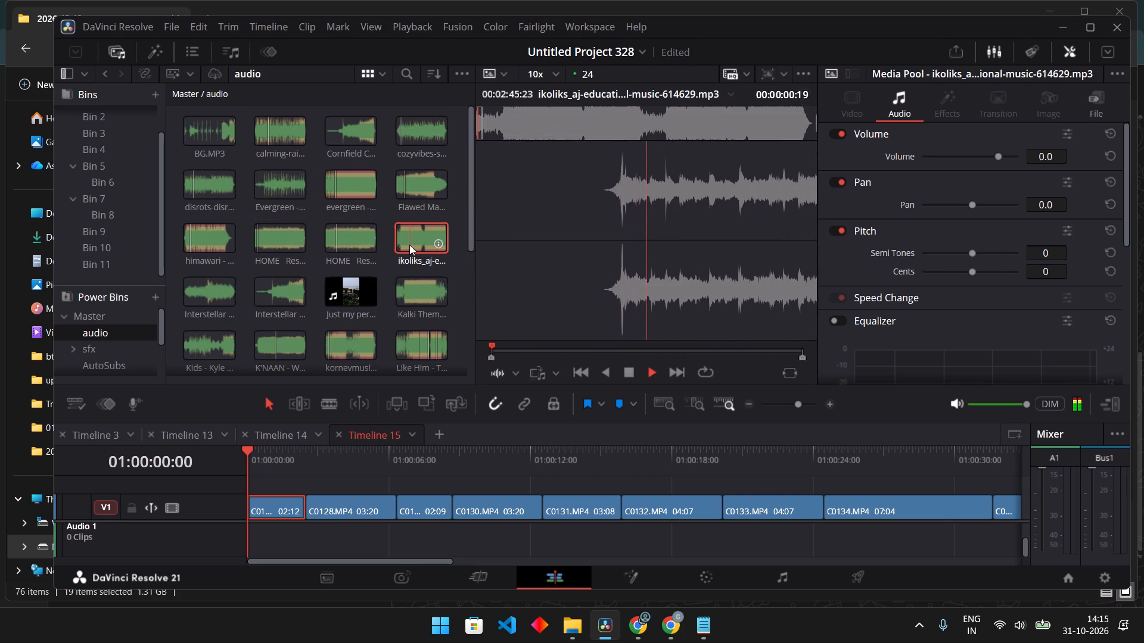
double_click(403, 298)
key(space)
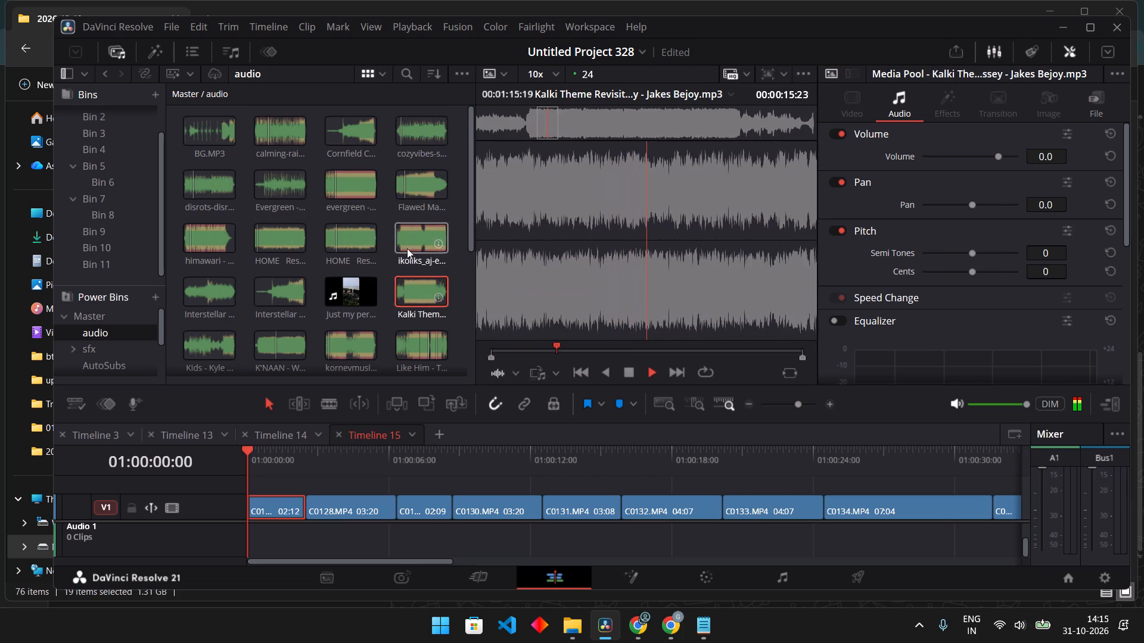
scroll(419, 321, down, 1)
double_click(416, 310)
key(space)
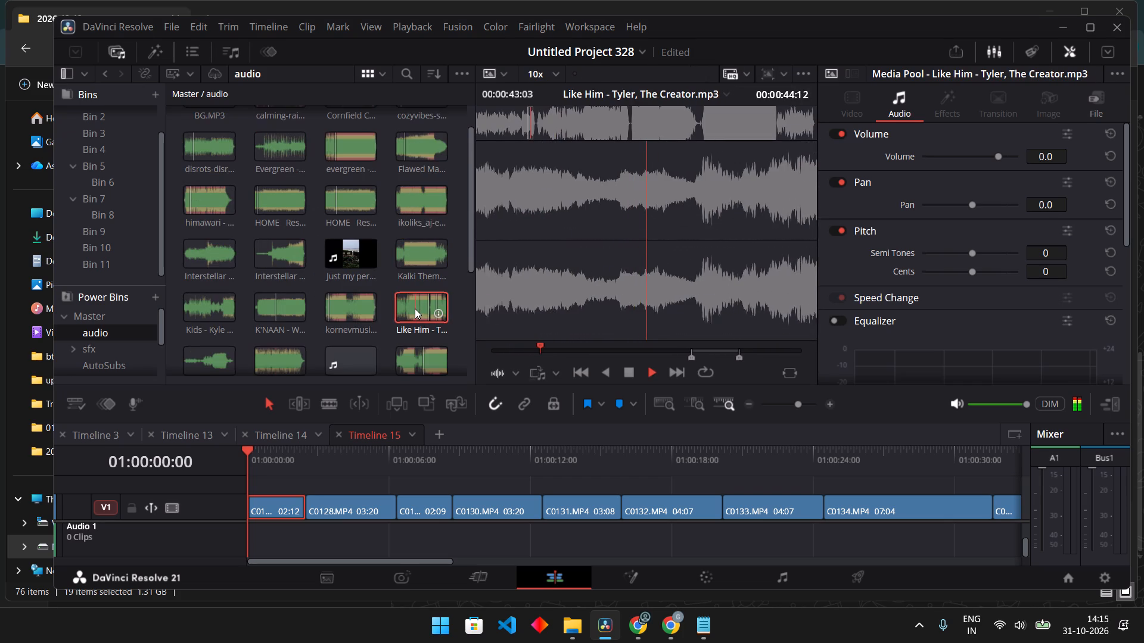
double_click(335, 307)
key(space)
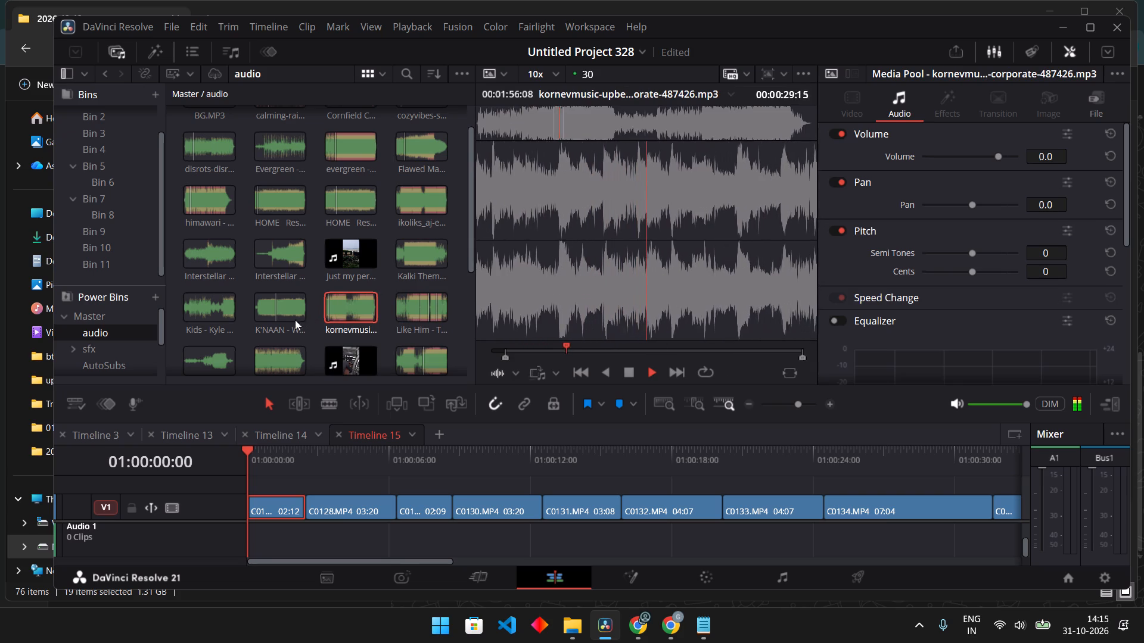
double_click(260, 317)
key(space)
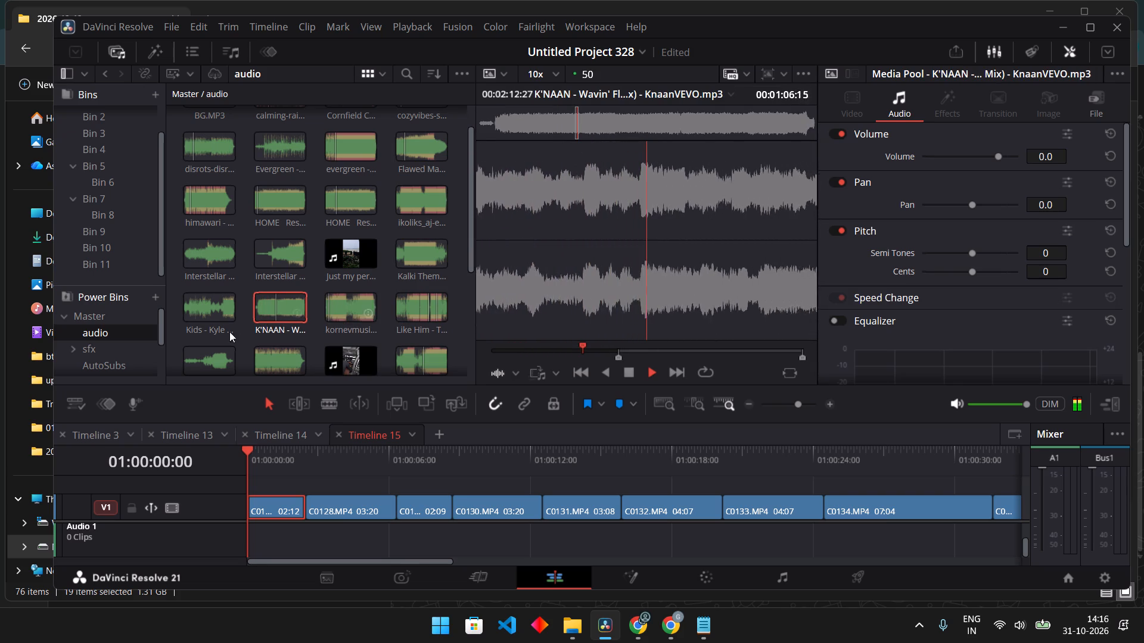
double_click(191, 309)
key(space)
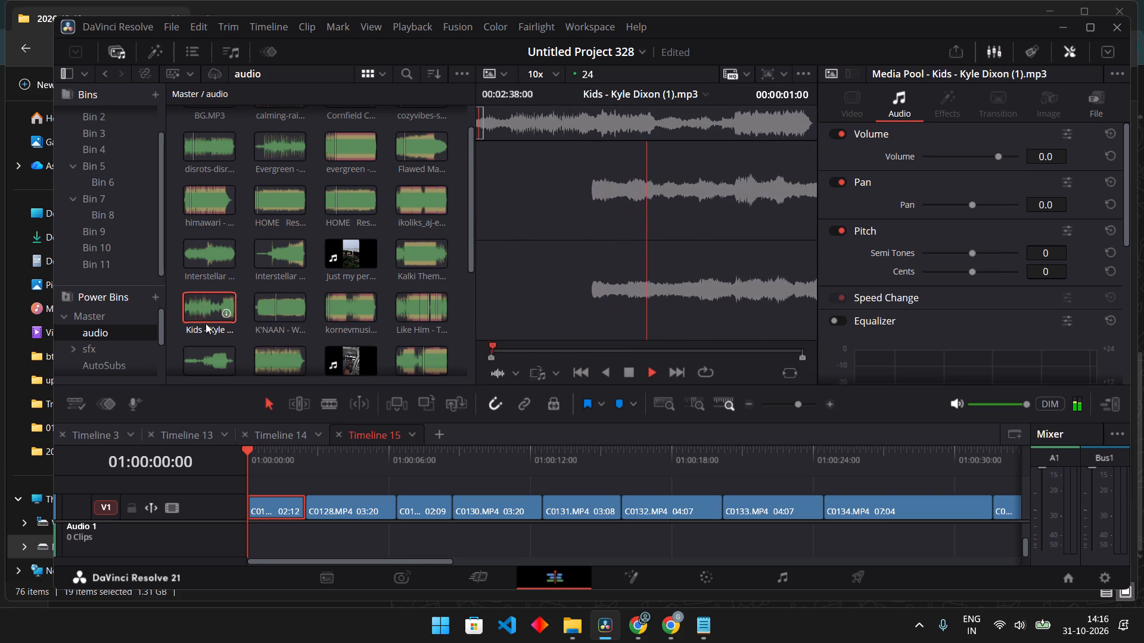
Audition the M83 Outro, maksymmalko background-music-594961 and sigmamusicart music-456461 tracks as possible background music.
scroll(206, 323, down, 1)
double_click(197, 324)
key(space)
double_click(259, 323)
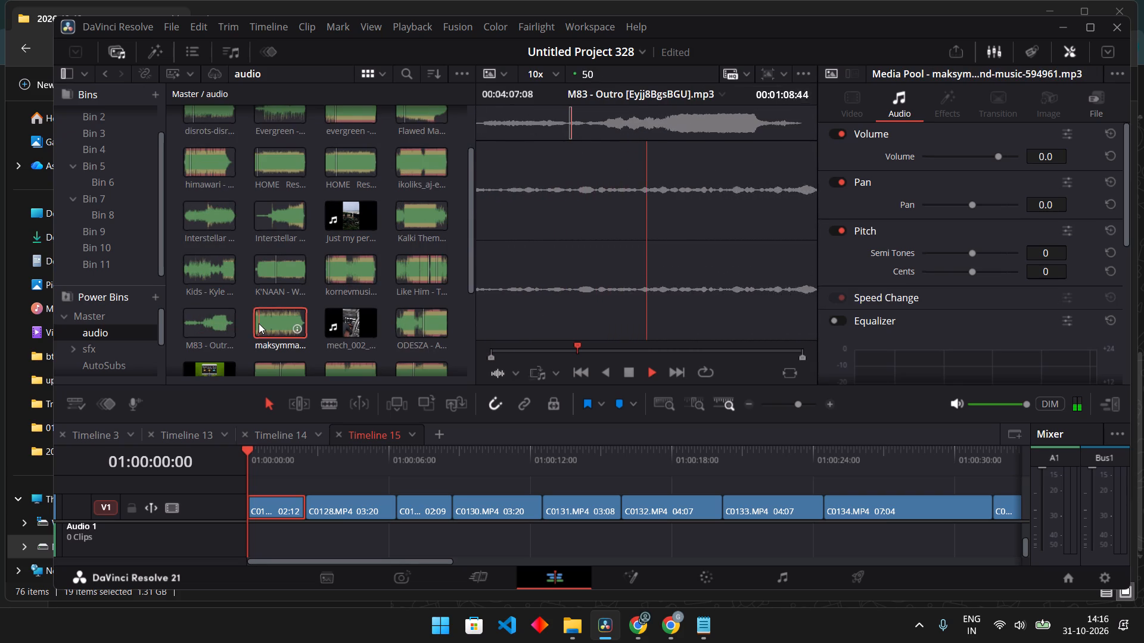
key(space)
scroll(312, 305, down, 1)
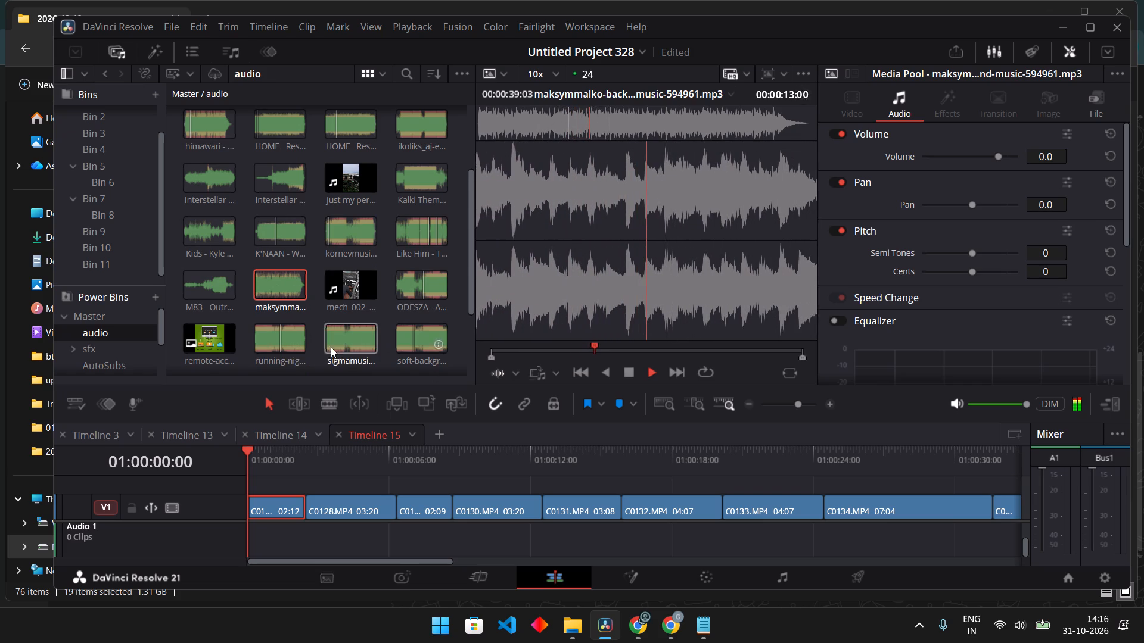
double_click(332, 344)
key(space)
key(space)
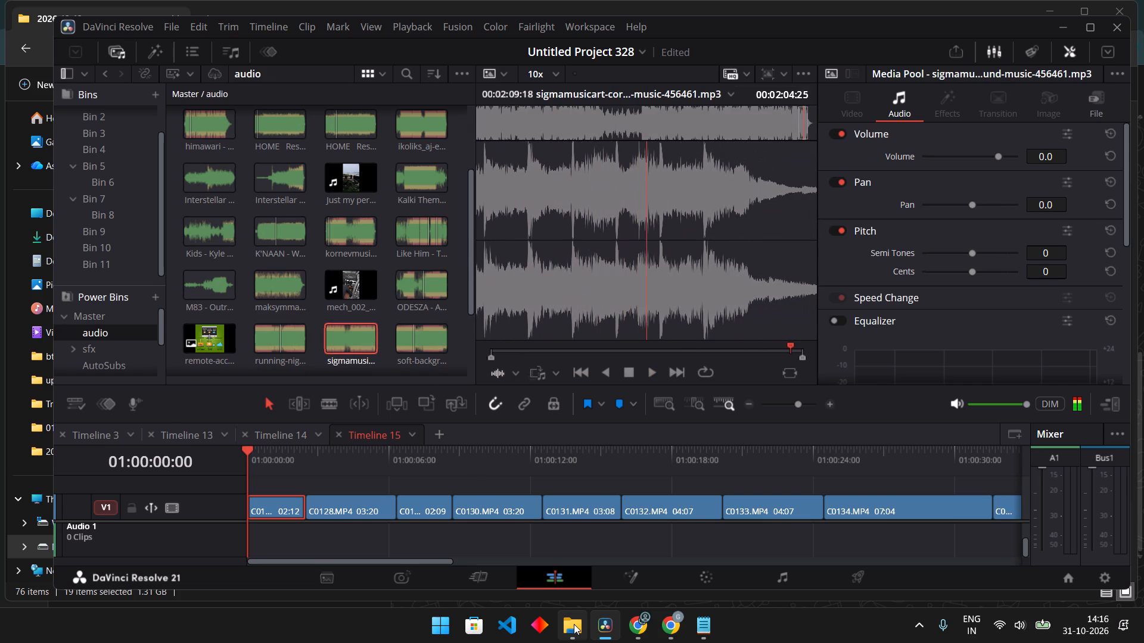
Switch to File Explorer and open the Downloads folder in a new tab.
click(574, 624)
click(200, 13)
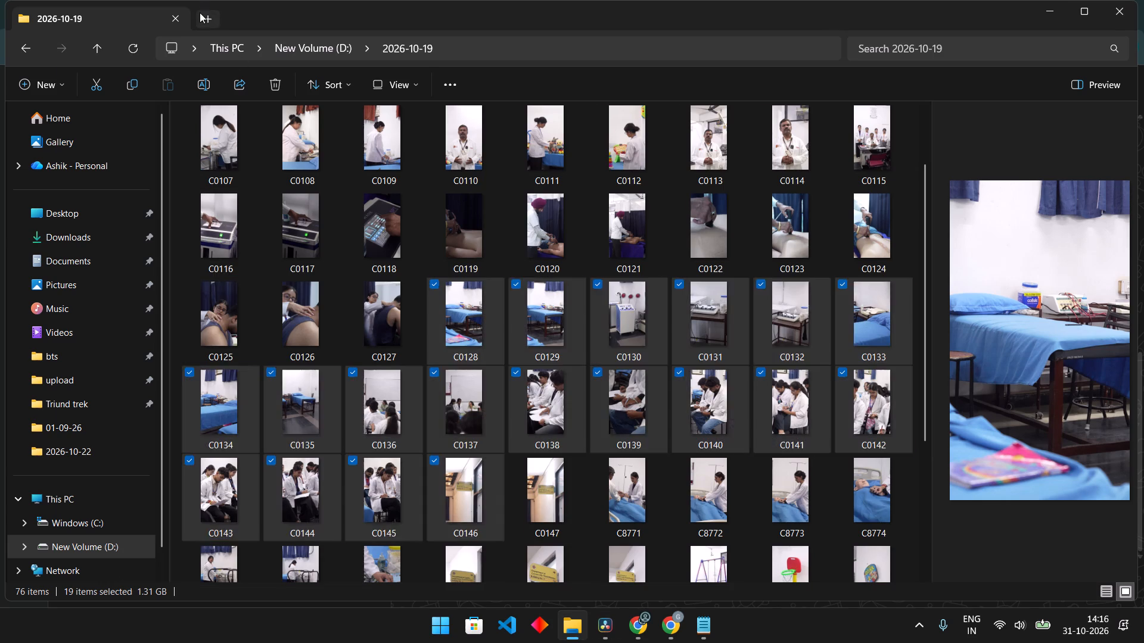
click(97, 240)
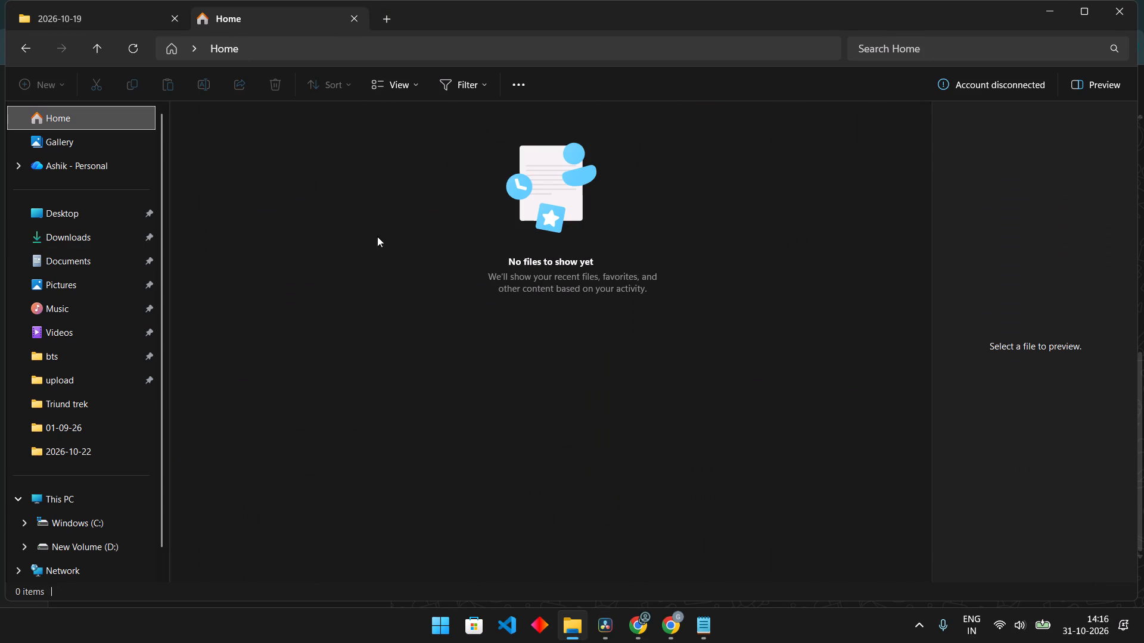
click(82, 234)
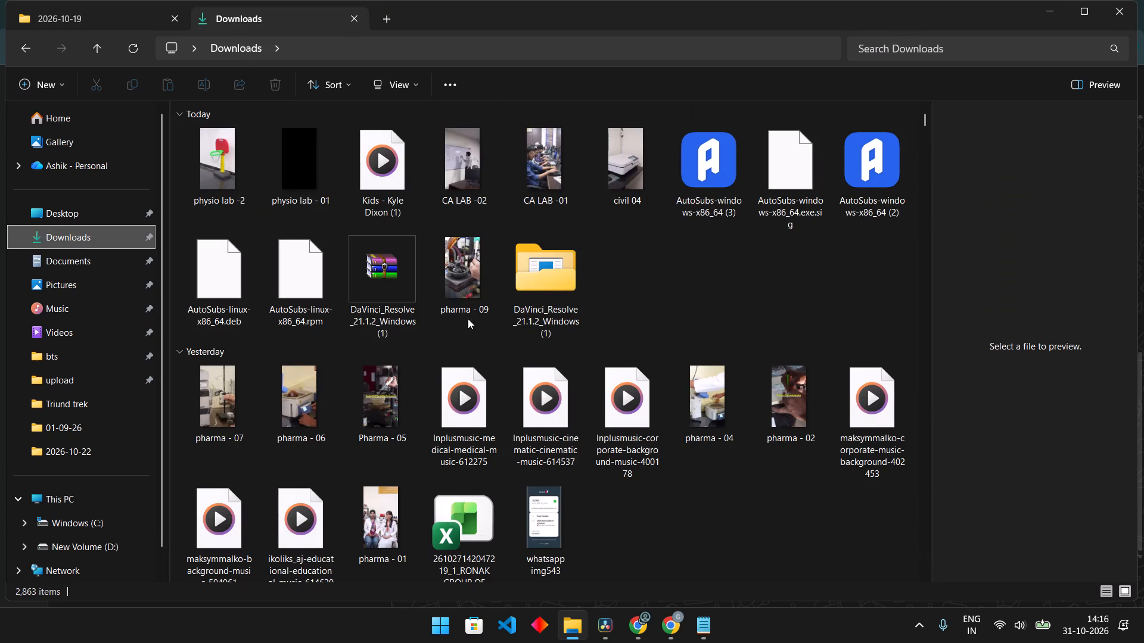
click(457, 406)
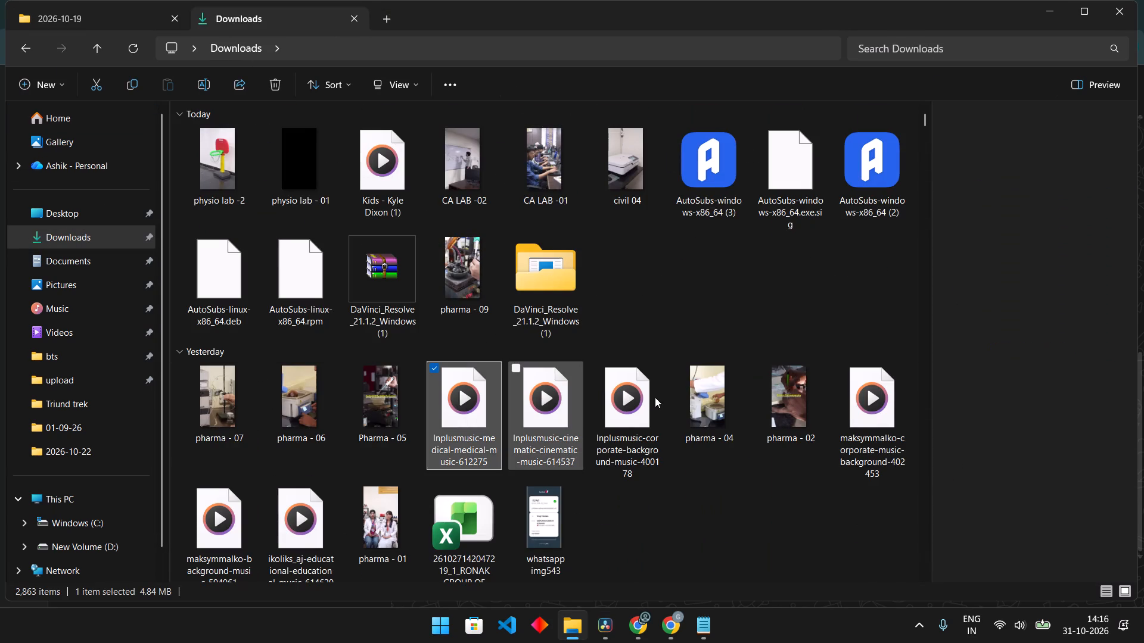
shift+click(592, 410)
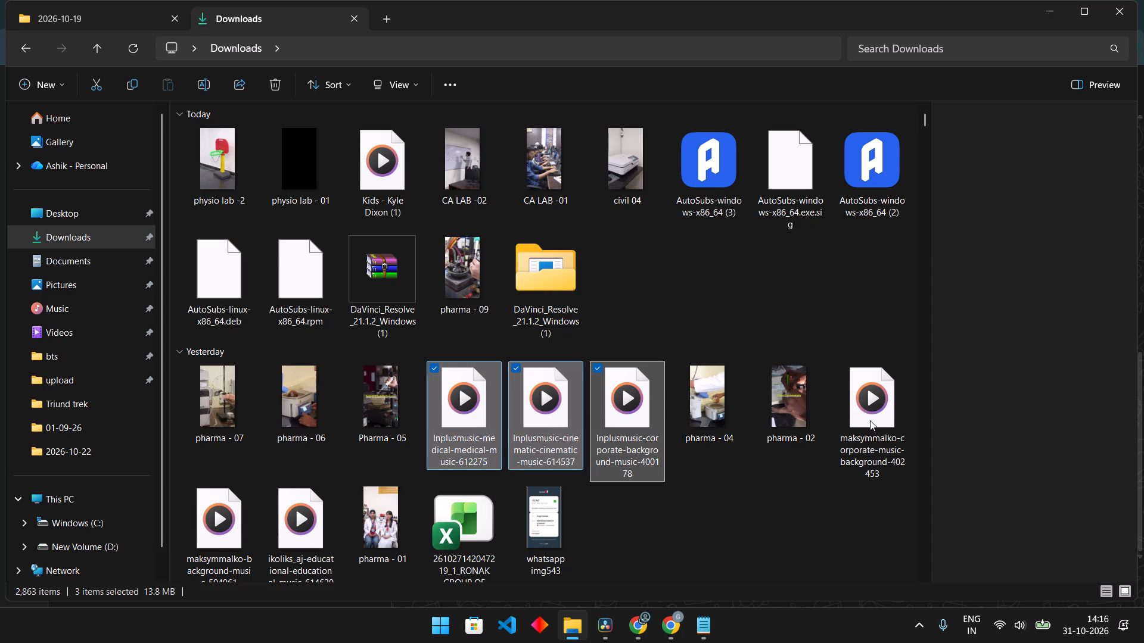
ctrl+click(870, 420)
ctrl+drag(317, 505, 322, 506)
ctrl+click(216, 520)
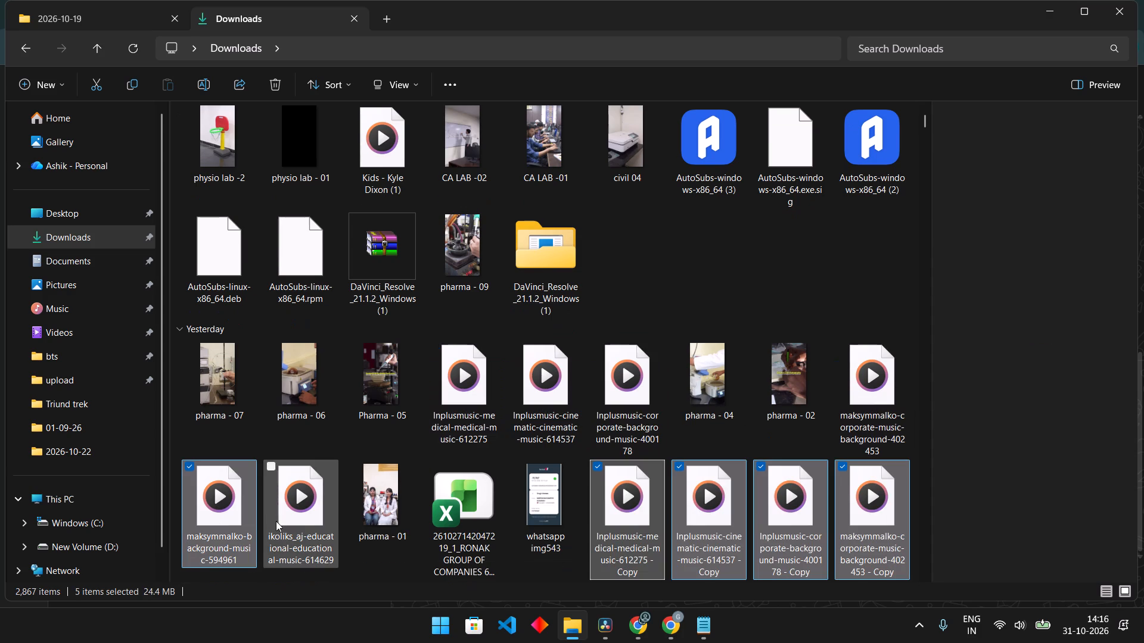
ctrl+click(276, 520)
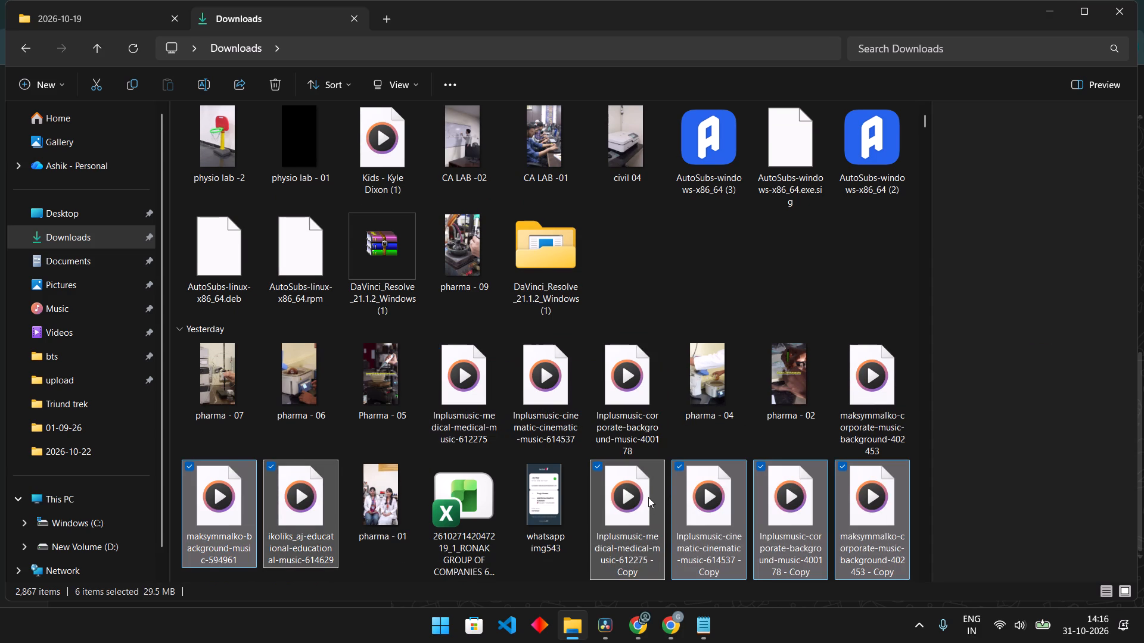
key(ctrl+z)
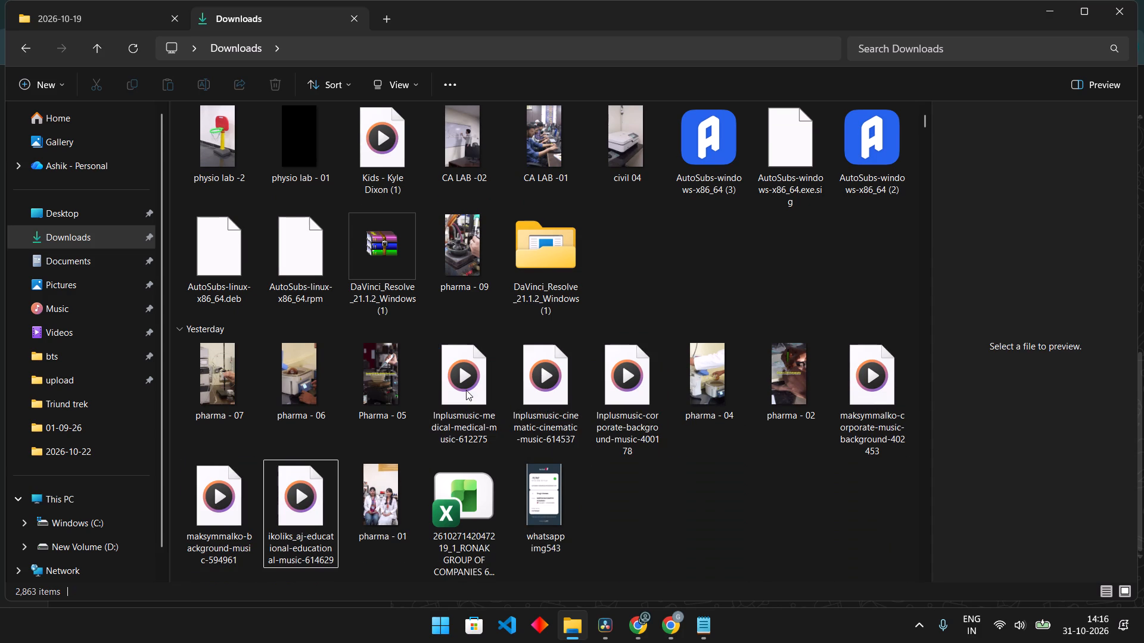
Import yesterday's six lnplusmusic, maksymmalko and ikoliks_aj music files from Downloads into the audio power bin in DaVinci Resolve.
click(467, 390)
shift+click(626, 386)
ctrl+click(905, 406)
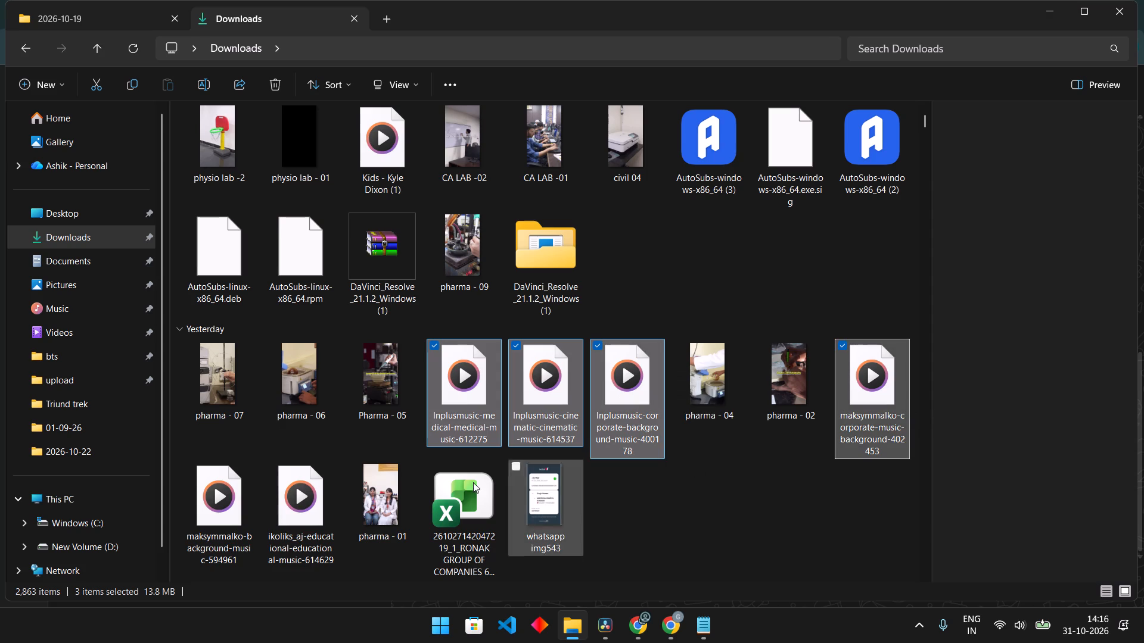
ctrl+click(317, 479)
ctrl+click(225, 495)
drag(271, 495, 609, 618)
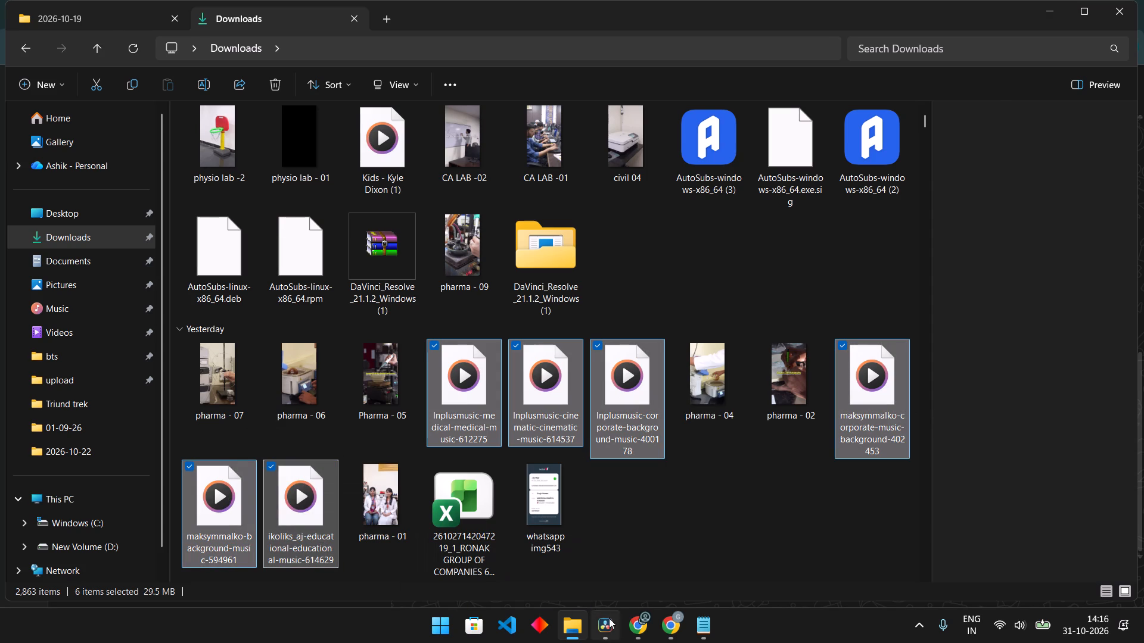
drag(609, 618, 461, 354)
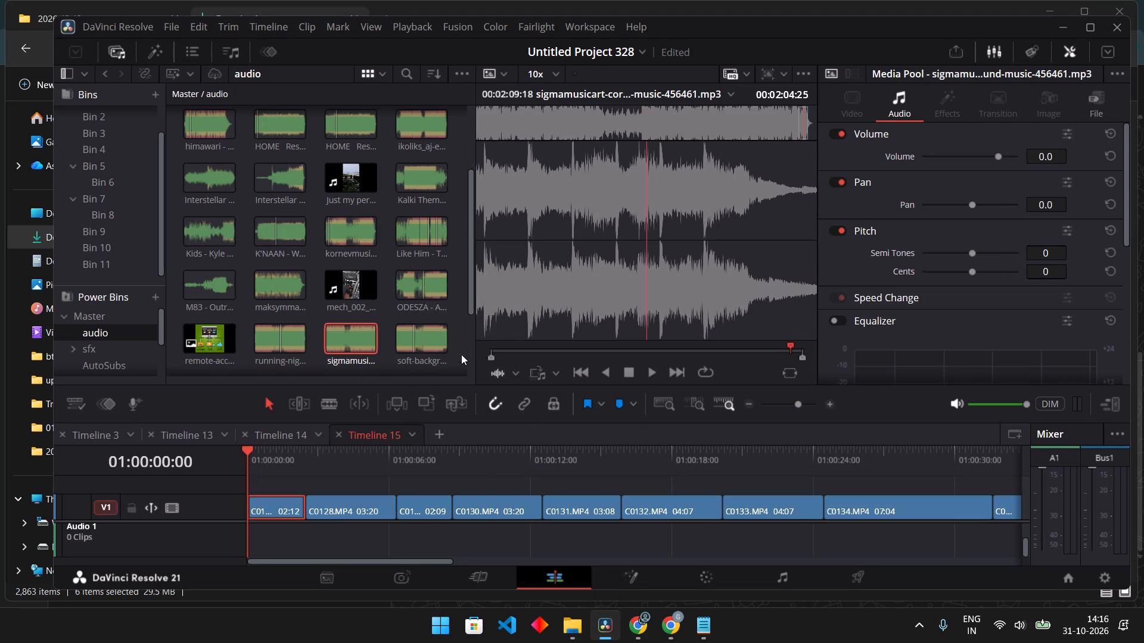
Audition the imported lnplusmusic corporate background track 400178.
click(288, 300)
click(257, 285)
key(space)
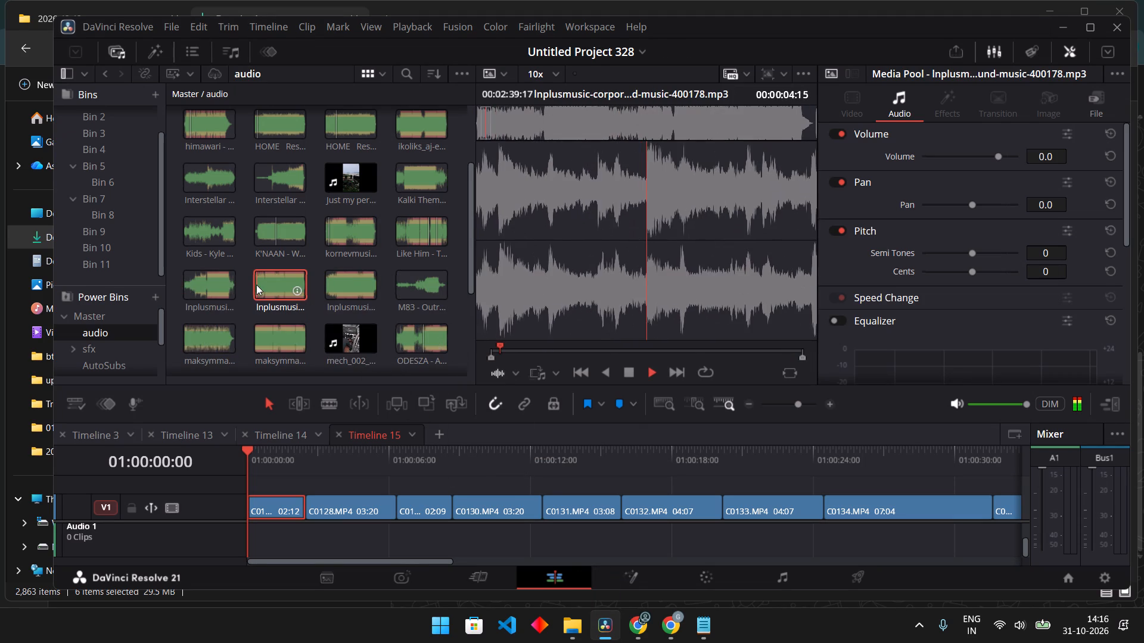
key(space)
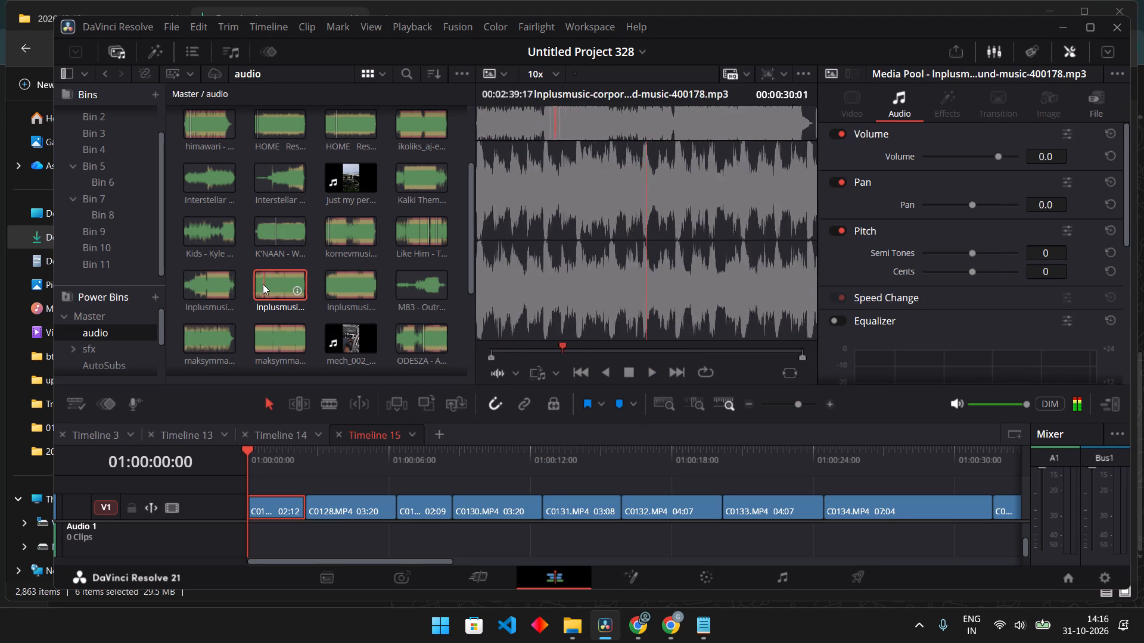
Audition the sigmamusicart 456461 and lnplusmusic 400178 tracks again to compare them as background music.
key(space)
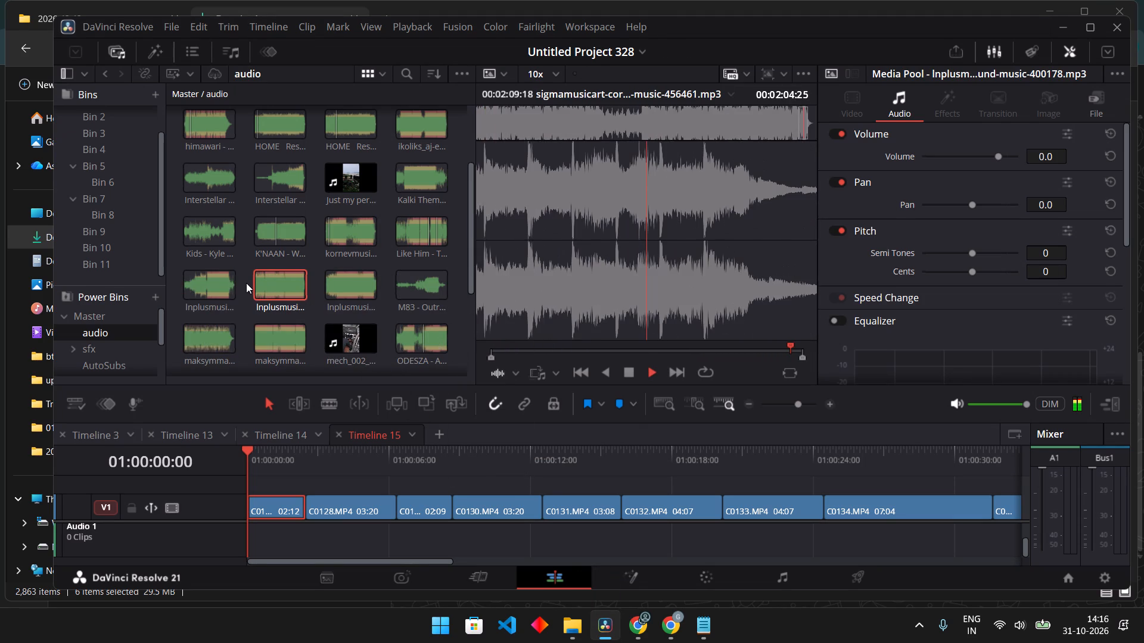
double_click(262, 287)
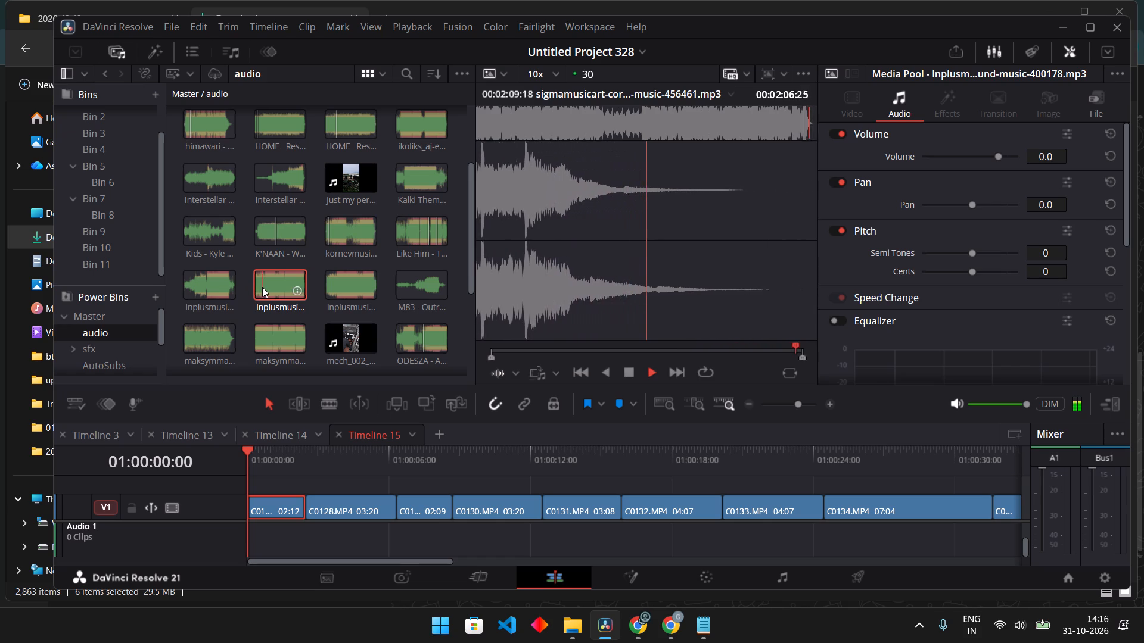
key(space)
key(space)
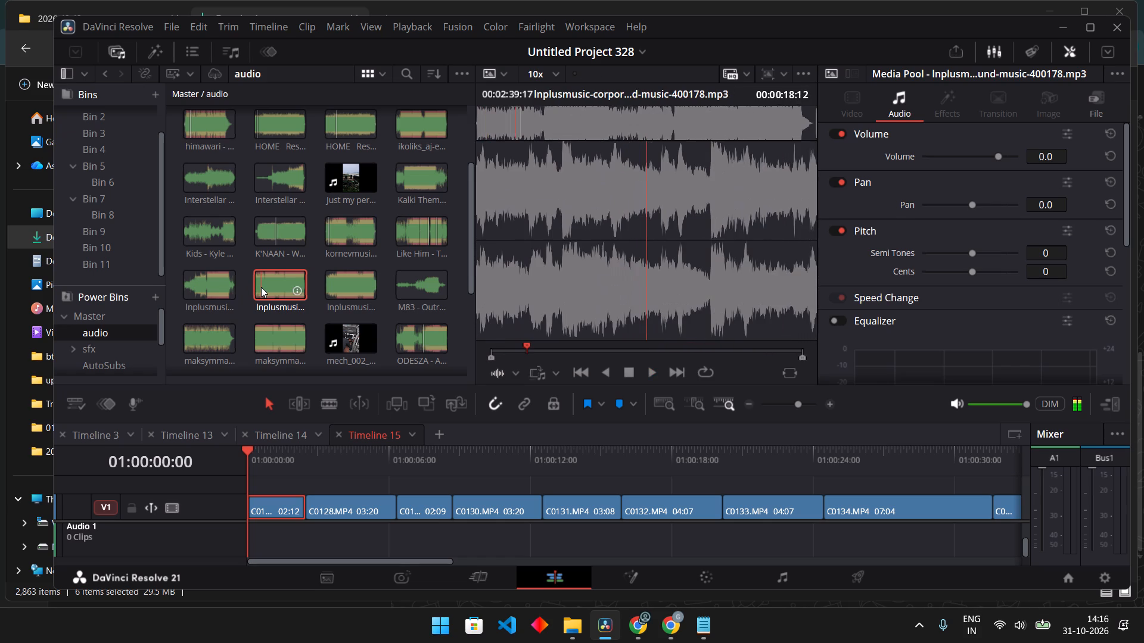
double_click(256, 287)
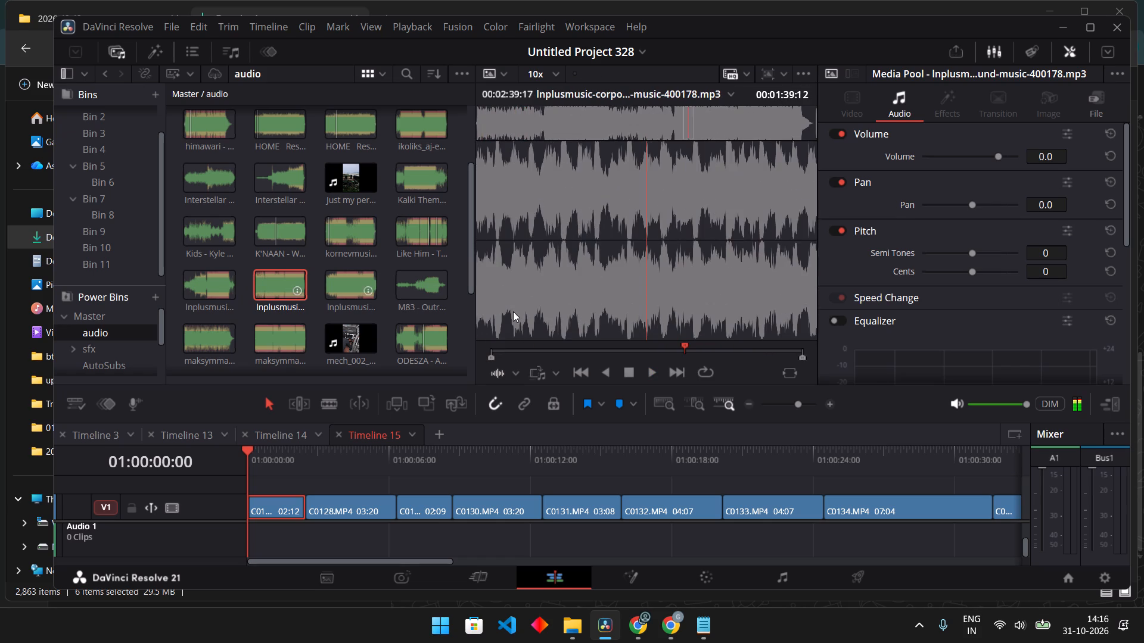
Place the lnplusmusic corporate background track 400178 on Audio 1, aligned with the start of the timeline.
drag(607, 299, 456, 540)
drag(517, 527, 516, 528)
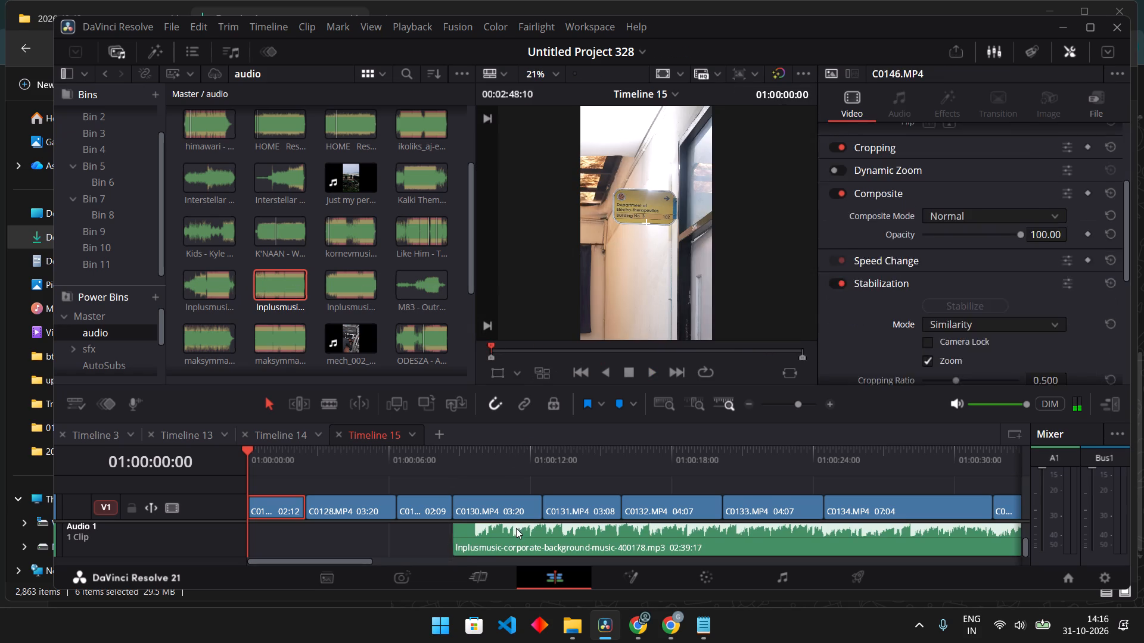
drag(516, 528, 278, 522)
Trim 12 frames off the start of the music clip, realign it with the timeline start, and play back the opening.
key(space)
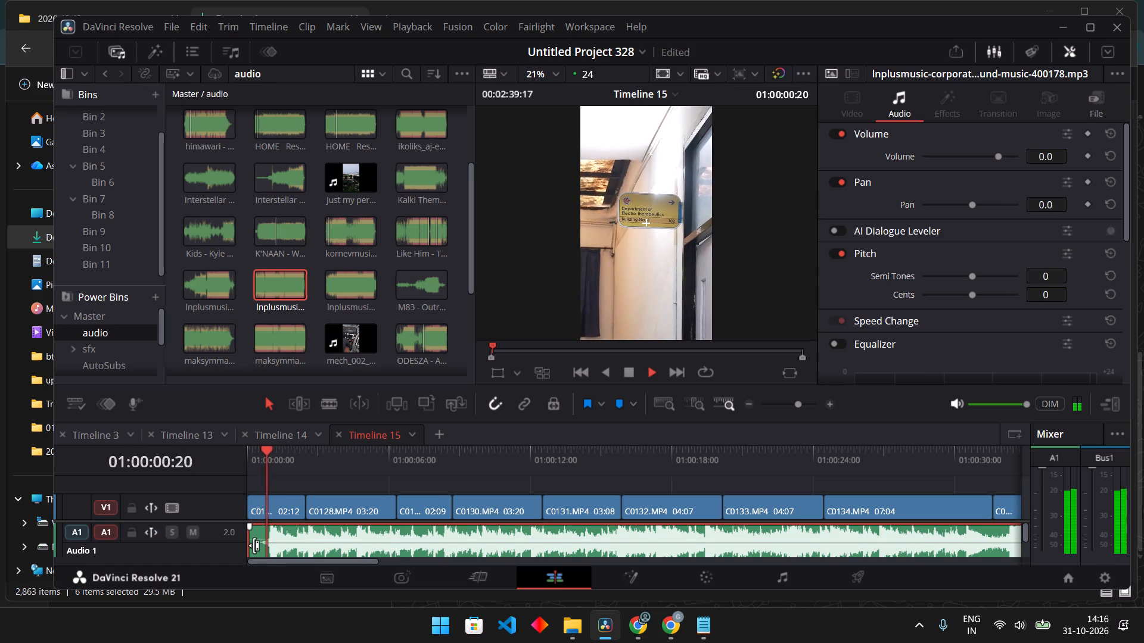
key(space)
drag(251, 544, 264, 546)
drag(297, 546, 263, 540)
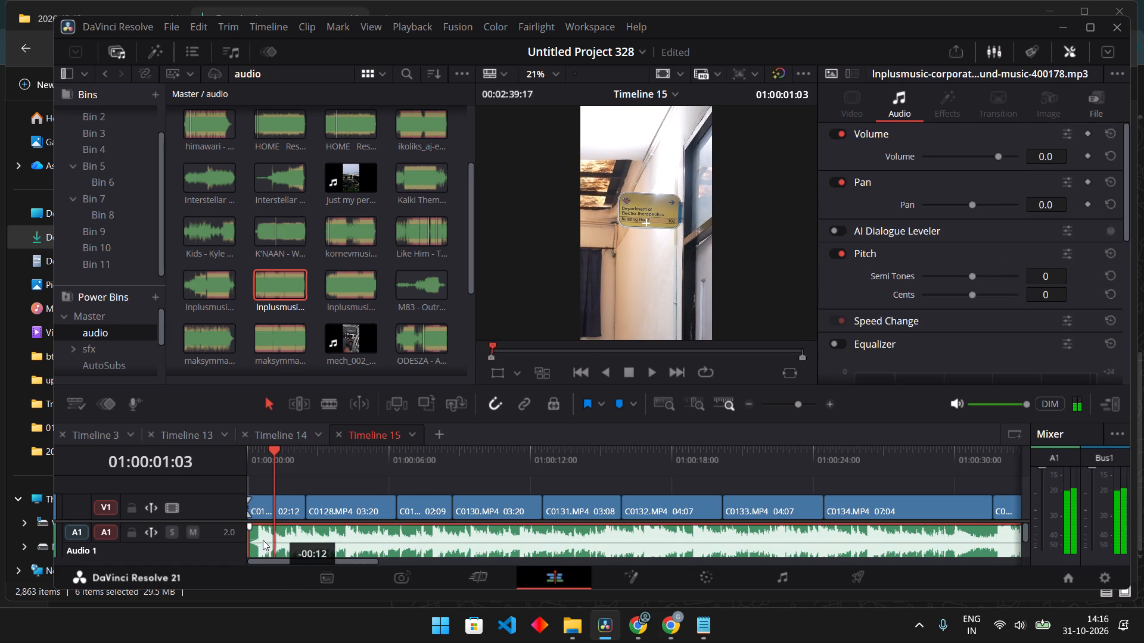
drag(263, 540, 260, 540)
drag(250, 529, 262, 530)
drag(253, 466, 235, 460)
key(space)
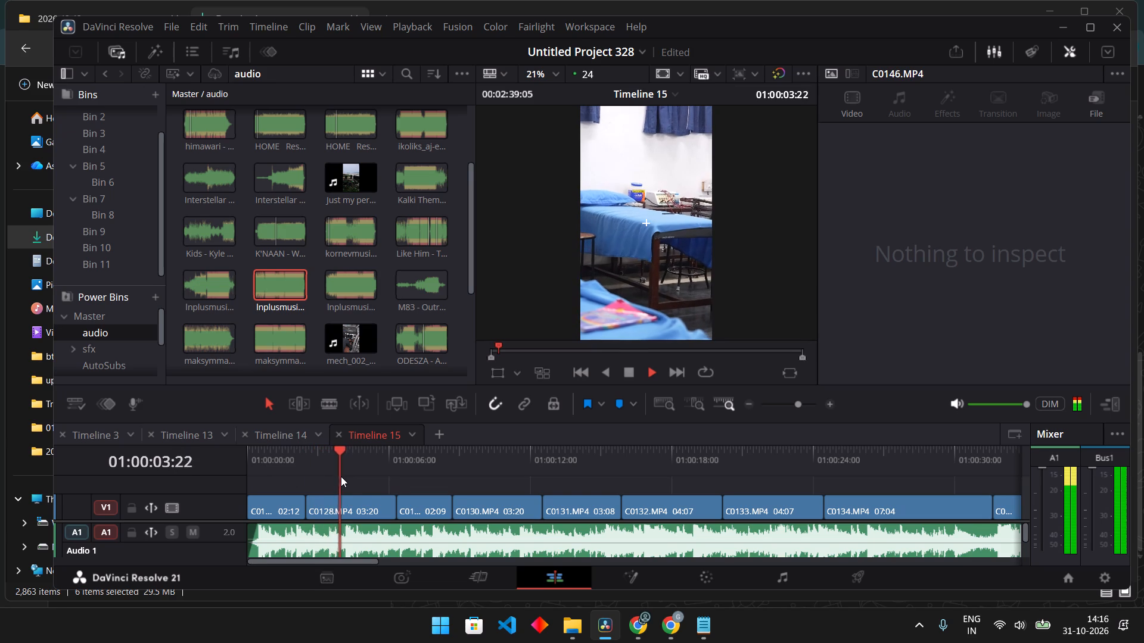
key(space)
Stabilize all the video clips after the opening sign clip together, using Perspective mode with Zoom enabled.
drag(361, 483, 982, 526)
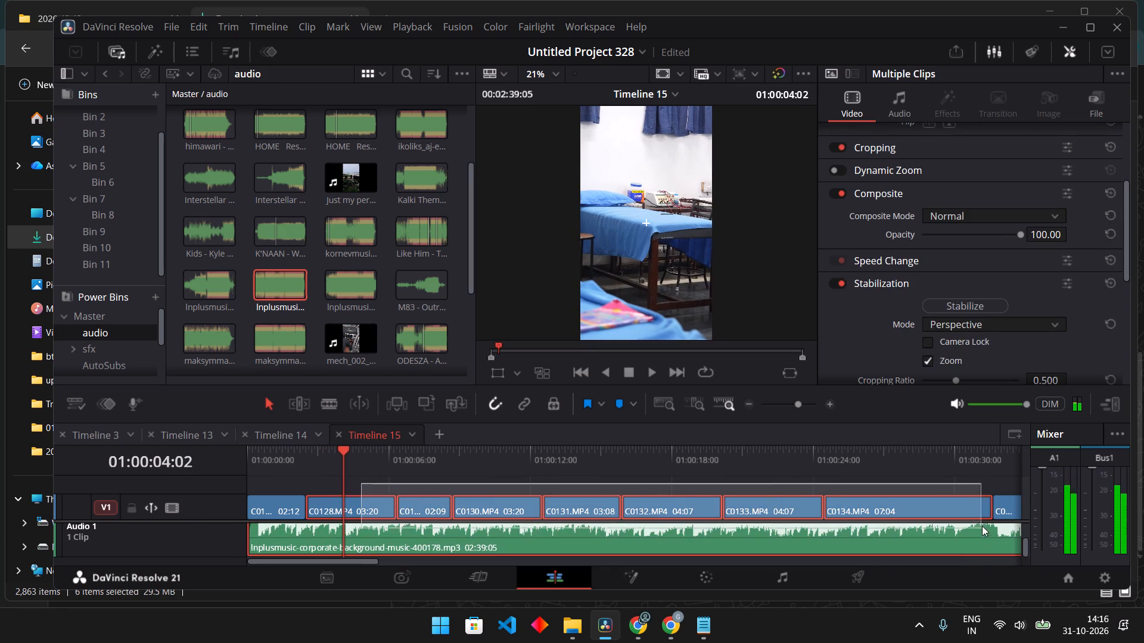
drag(982, 526, 1063, 501)
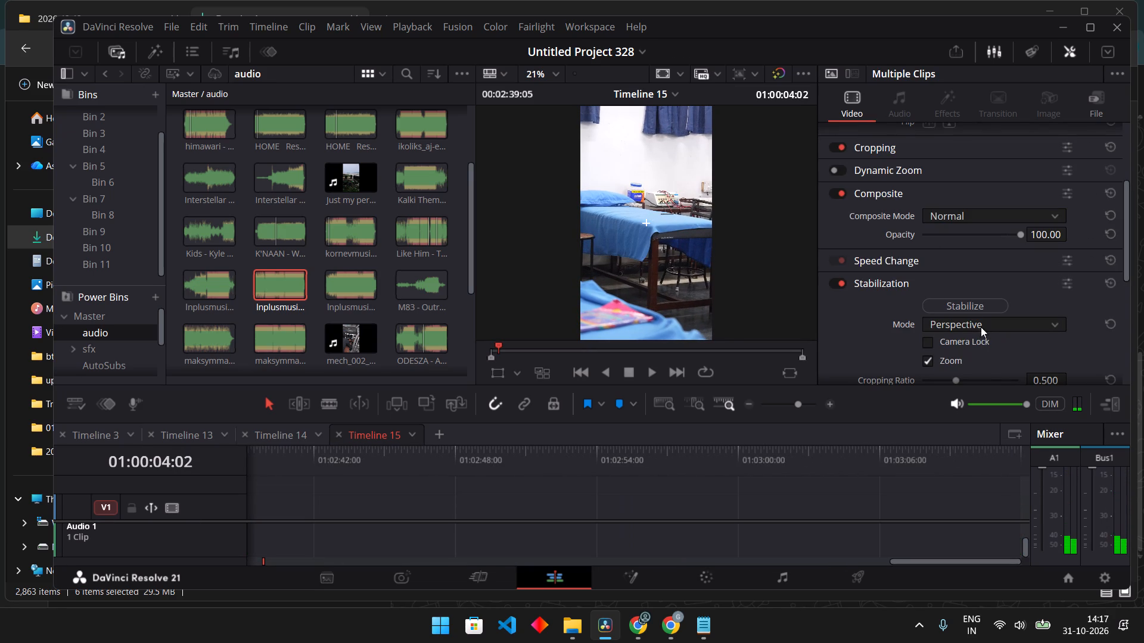
click(965, 299)
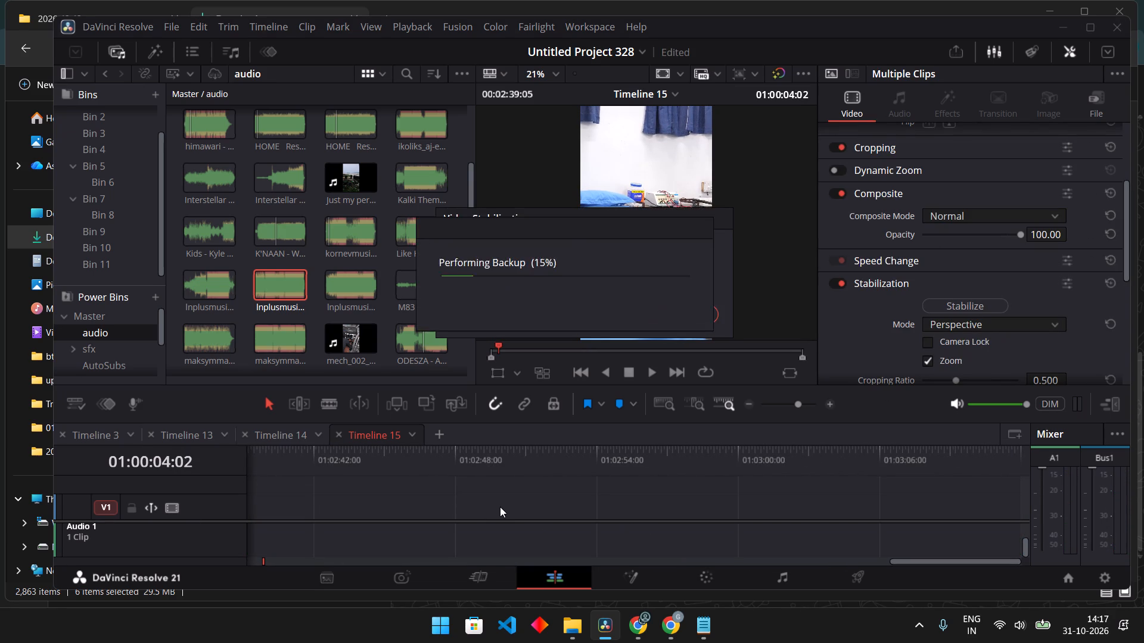
click(604, 636)
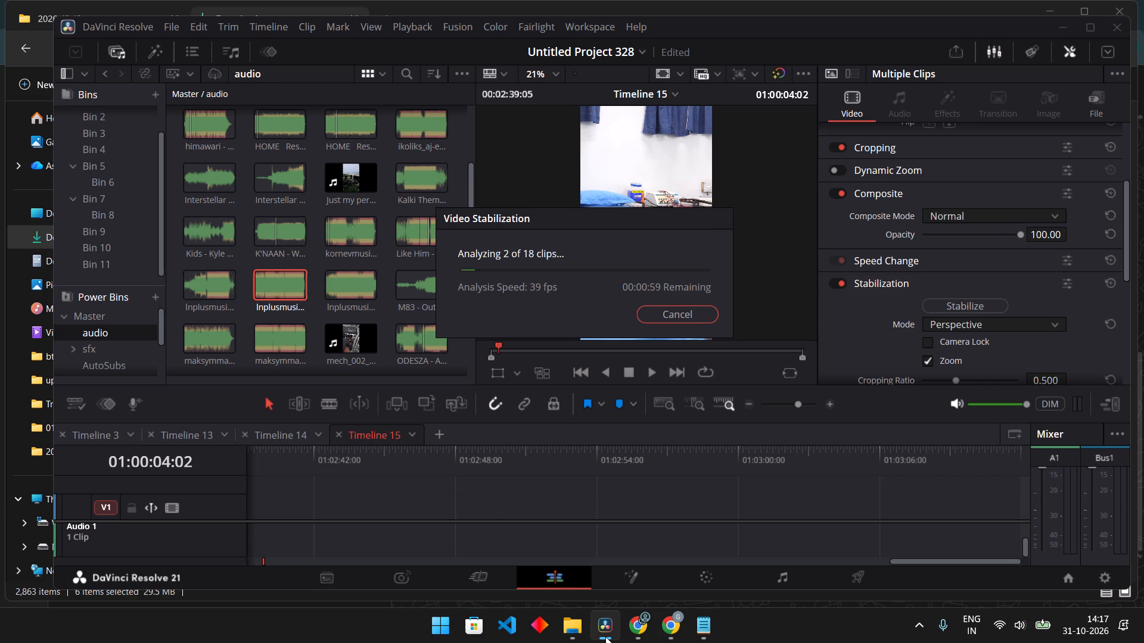
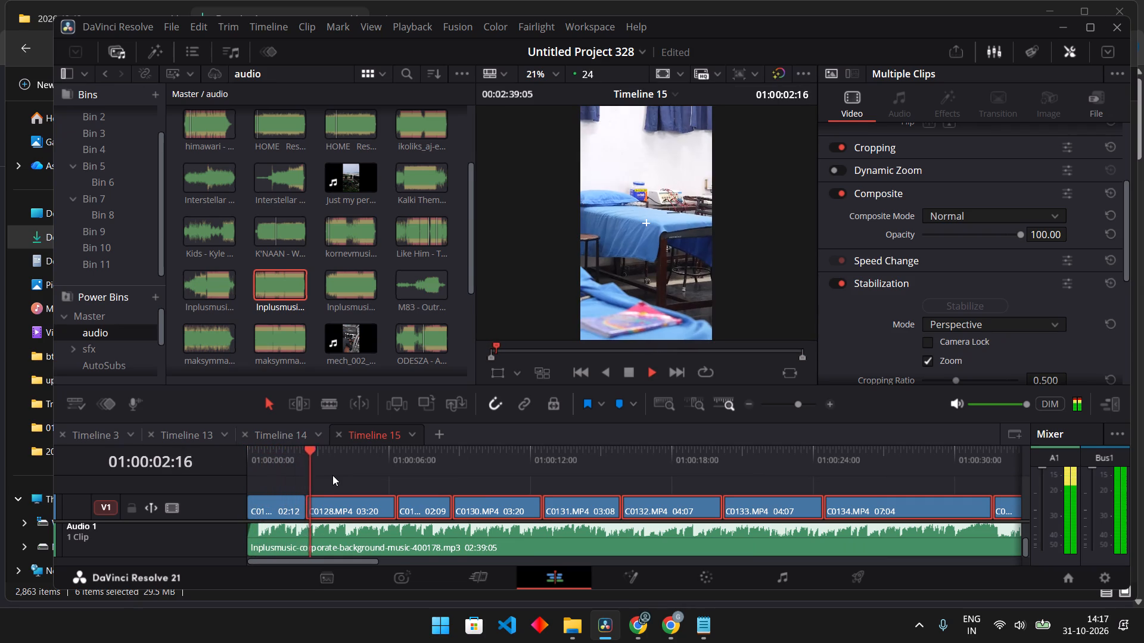
Hide the Inspector and play back the opening of the timeline from its start to 01:00:04:04.
key(space)
drag(287, 463, 227, 470)
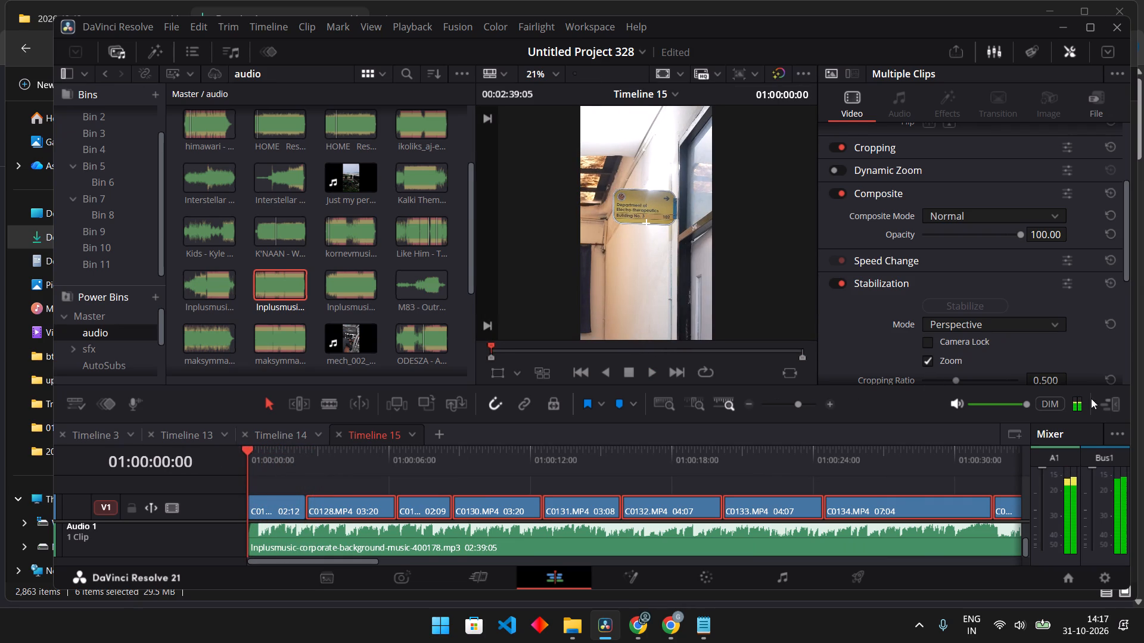
click(1111, 401)
key(space)
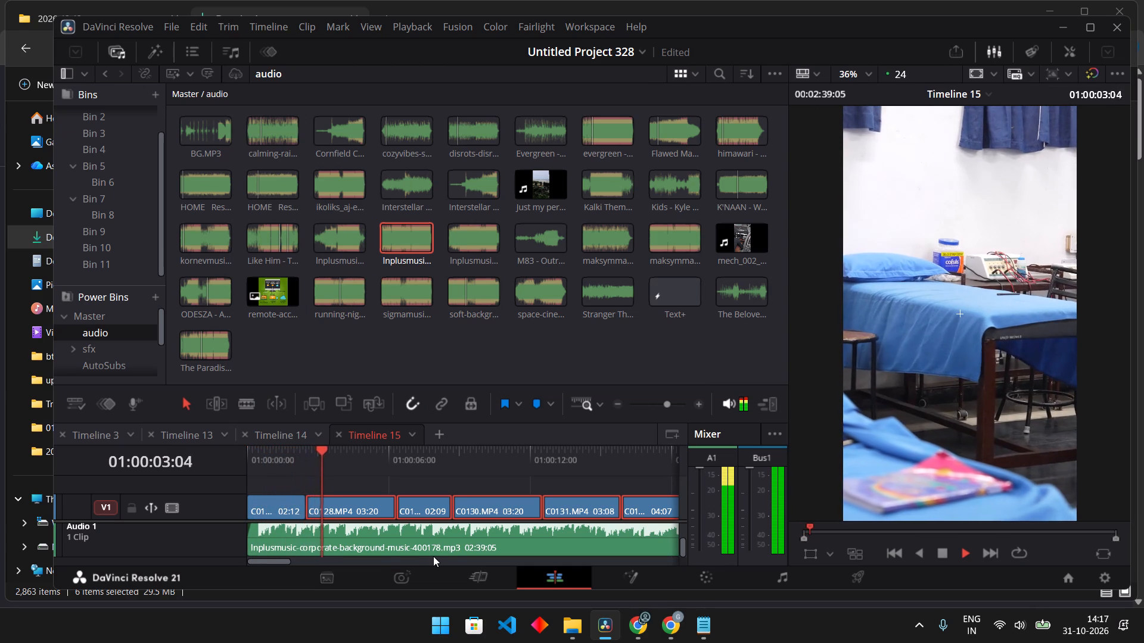
key(space)
key(Escape)
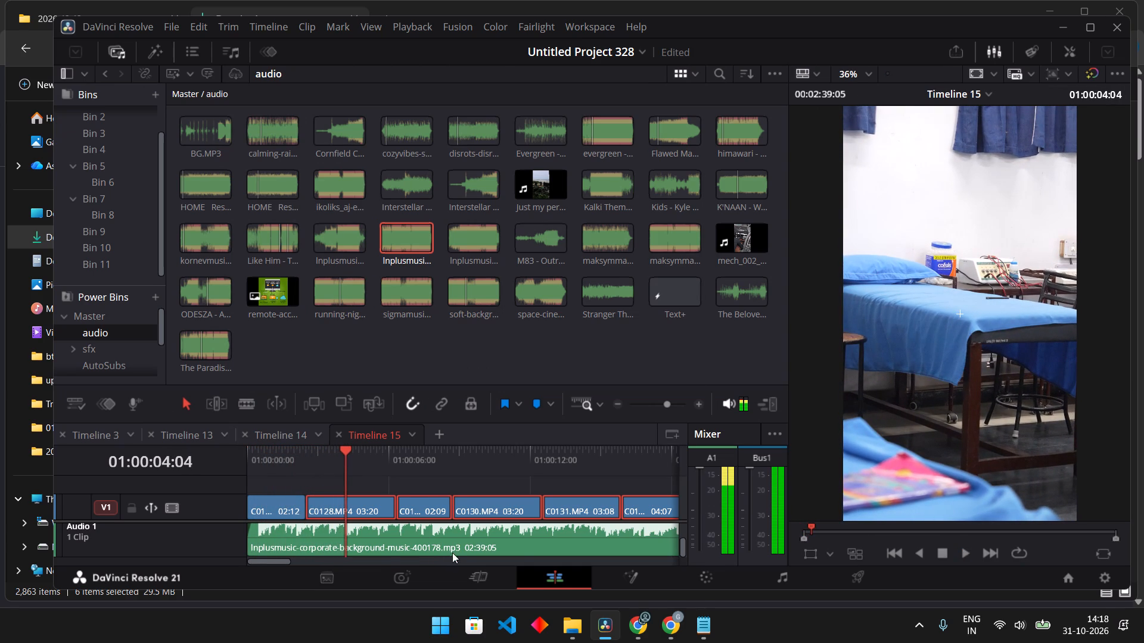
Move clip C0129 over C0128 so that it replaces it directly after the opening sign clip.
click(384, 489)
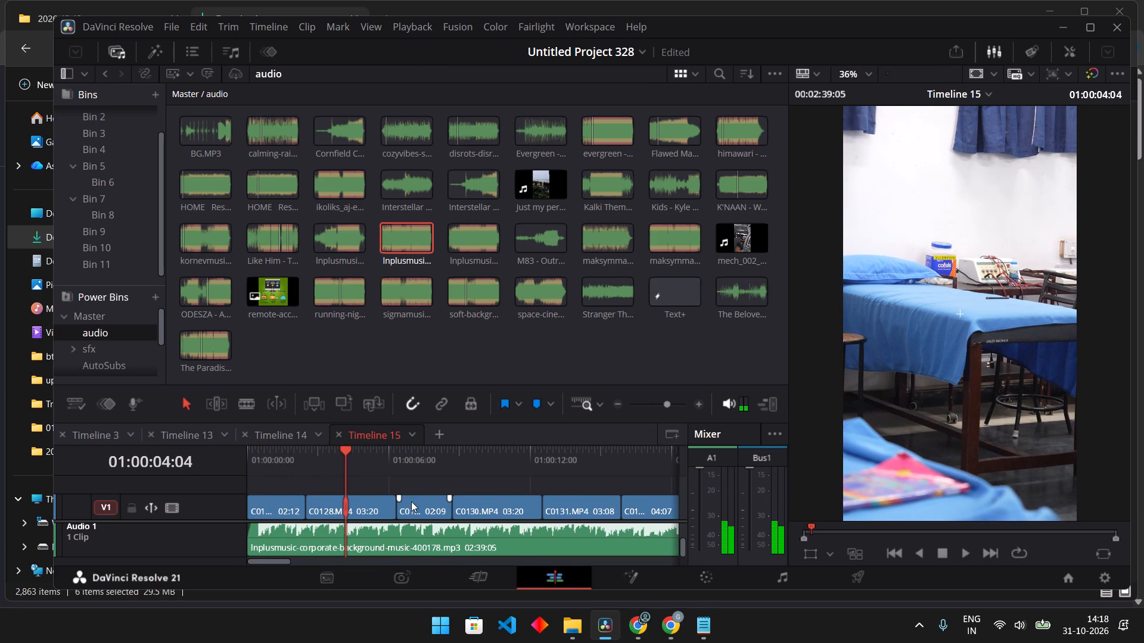
drag(418, 502, 366, 506)
key(space)
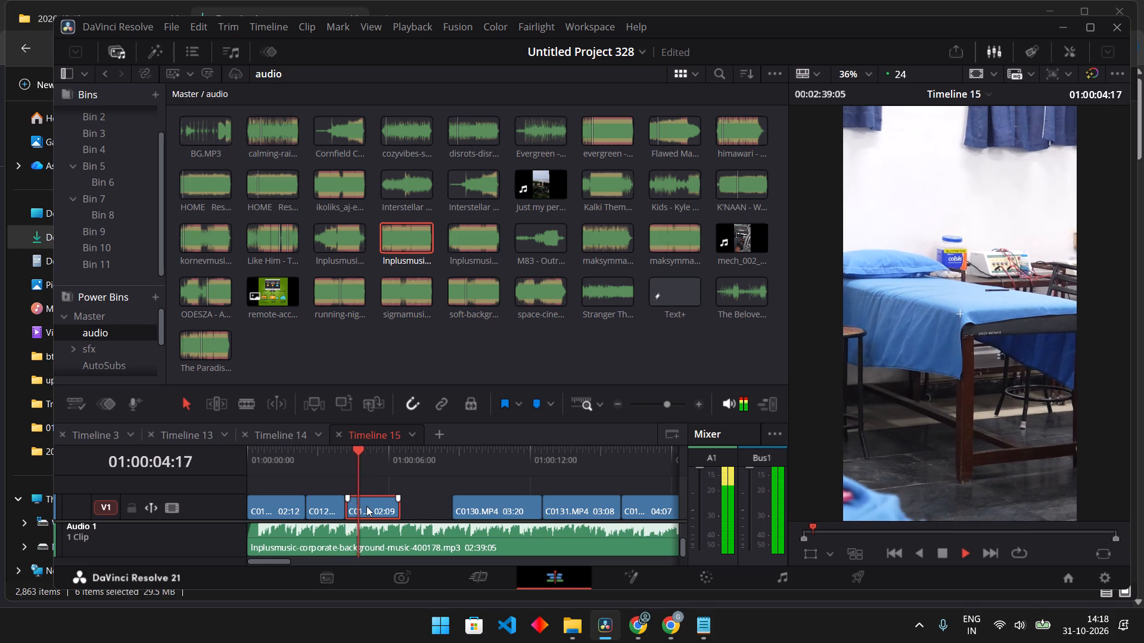
key(space)
drag(378, 506, 337, 507)
Play back the sign-to-C0129 transition and move clip C0130 to start at 01:00:04:04, over the end of C0129.
click(293, 460)
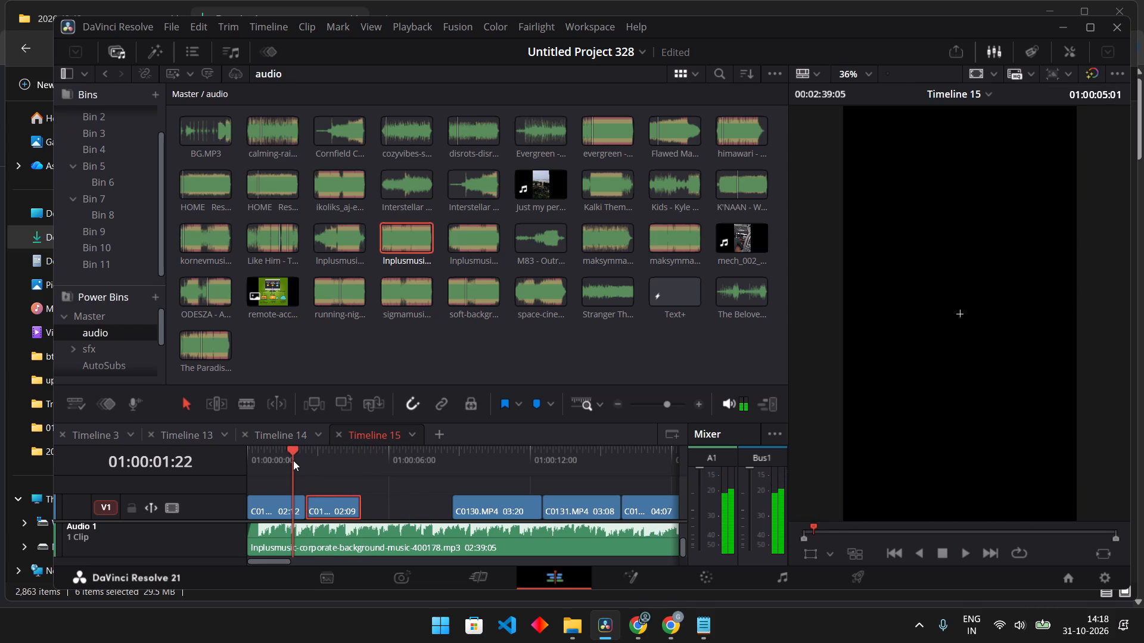
key(space)
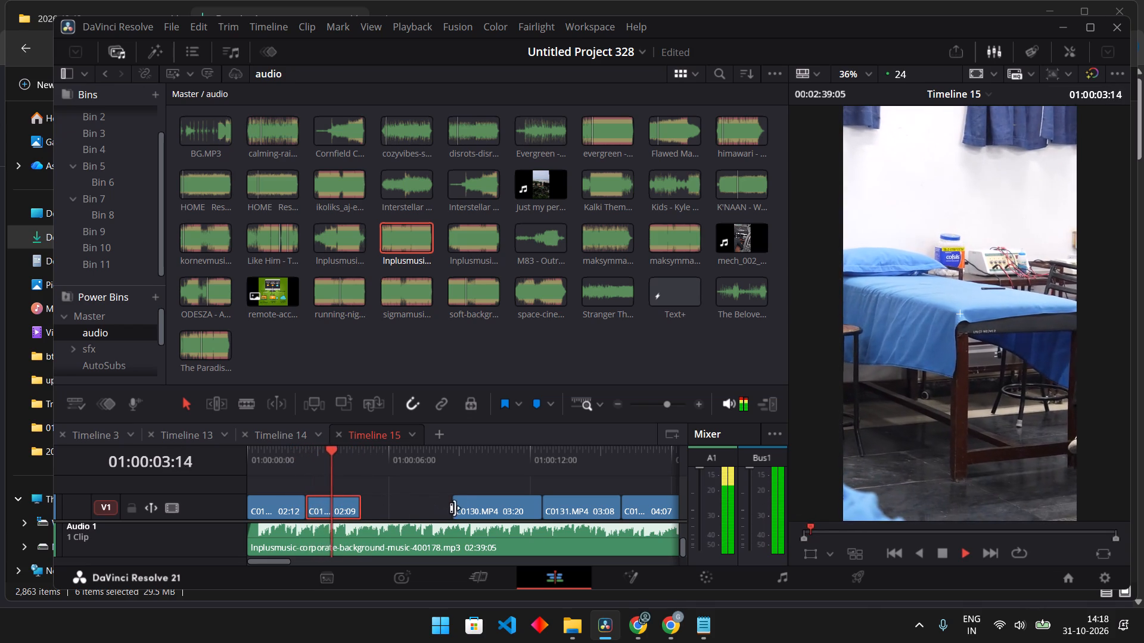
key(space)
drag(487, 515, 383, 525)
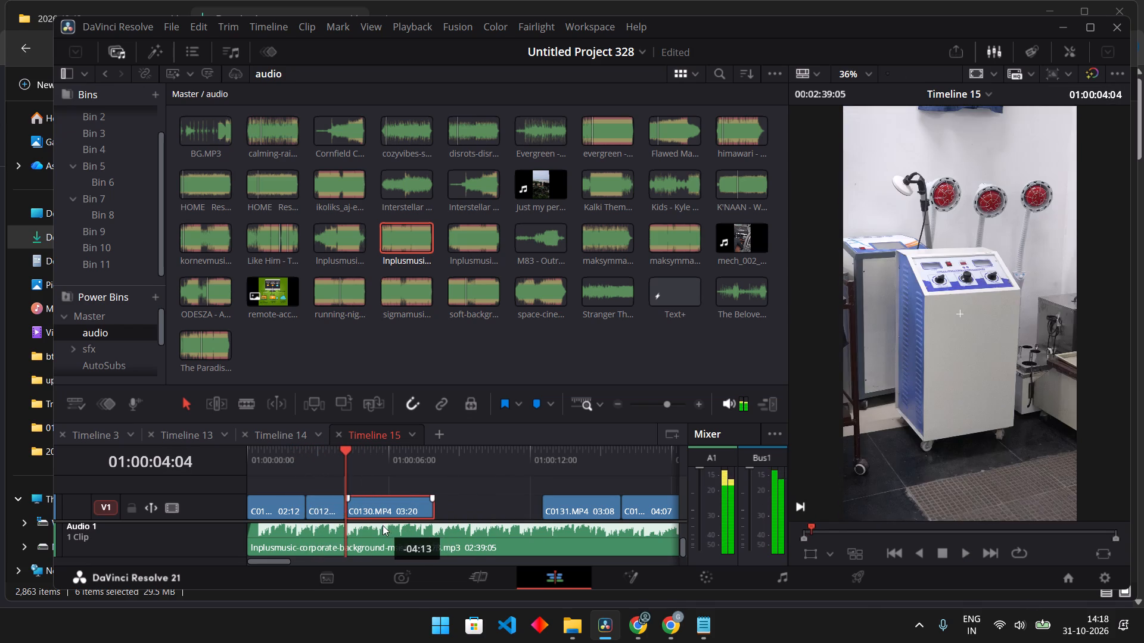
drag(383, 525, 384, 526)
Trim the start of clip C0130 to 01:00:05:05 and move the clip back against the end of C0129.
key(space)
key(space)
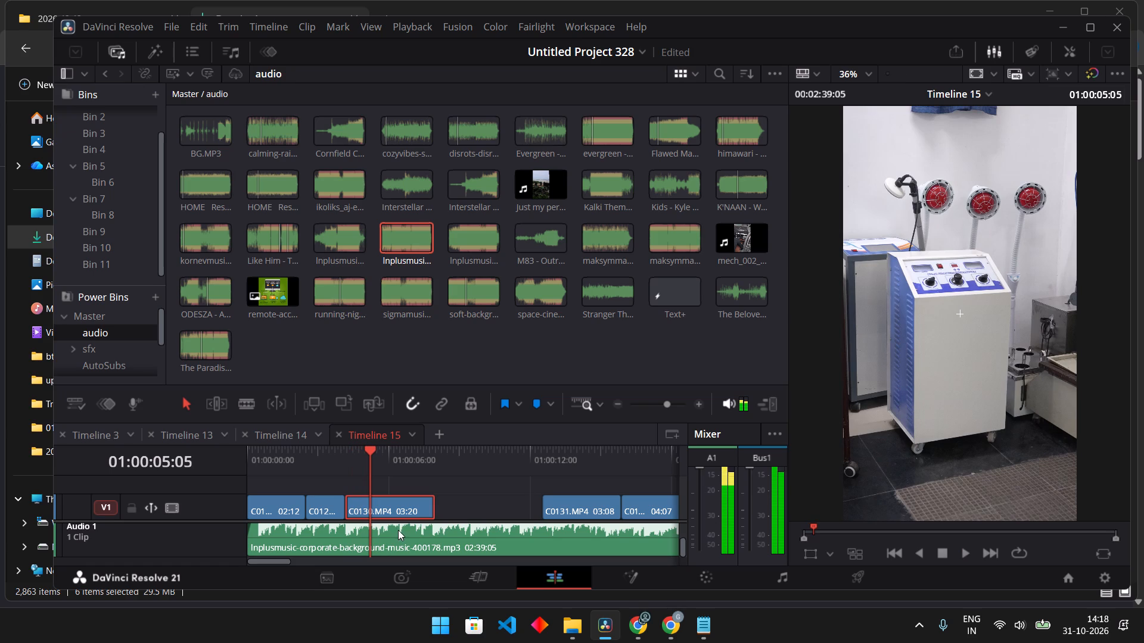
key(shift+braceleft)
drag(405, 510, 386, 511)
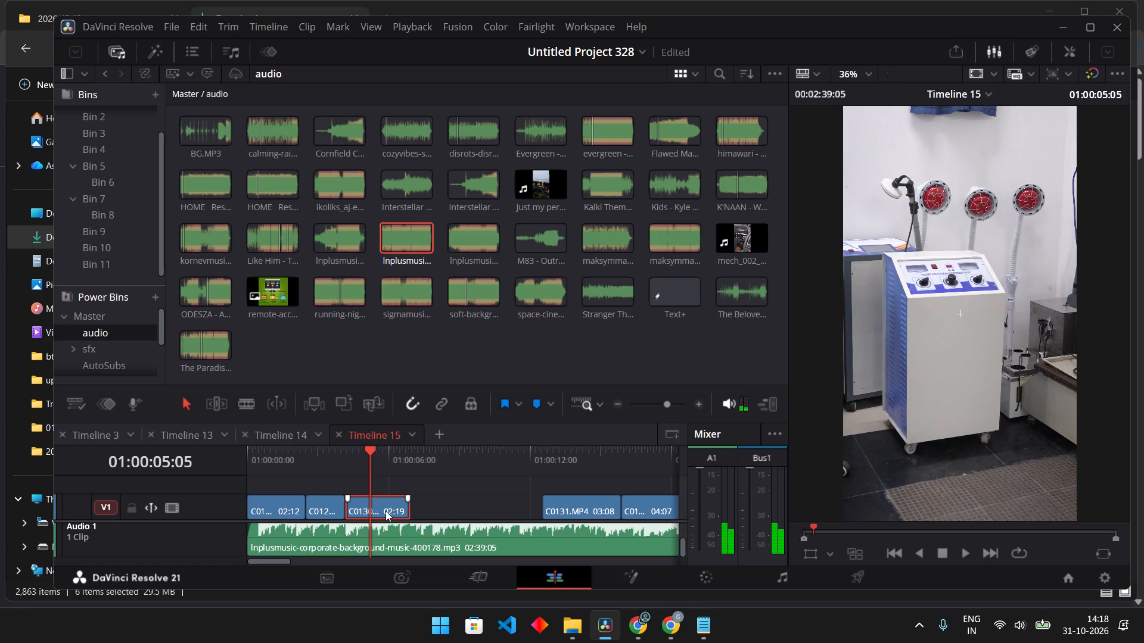
Play back C0130 and move clip C0131 to start at 01:00:06:19, cutting C0130 to 02:15.
key(space)
click(355, 467)
click(347, 460)
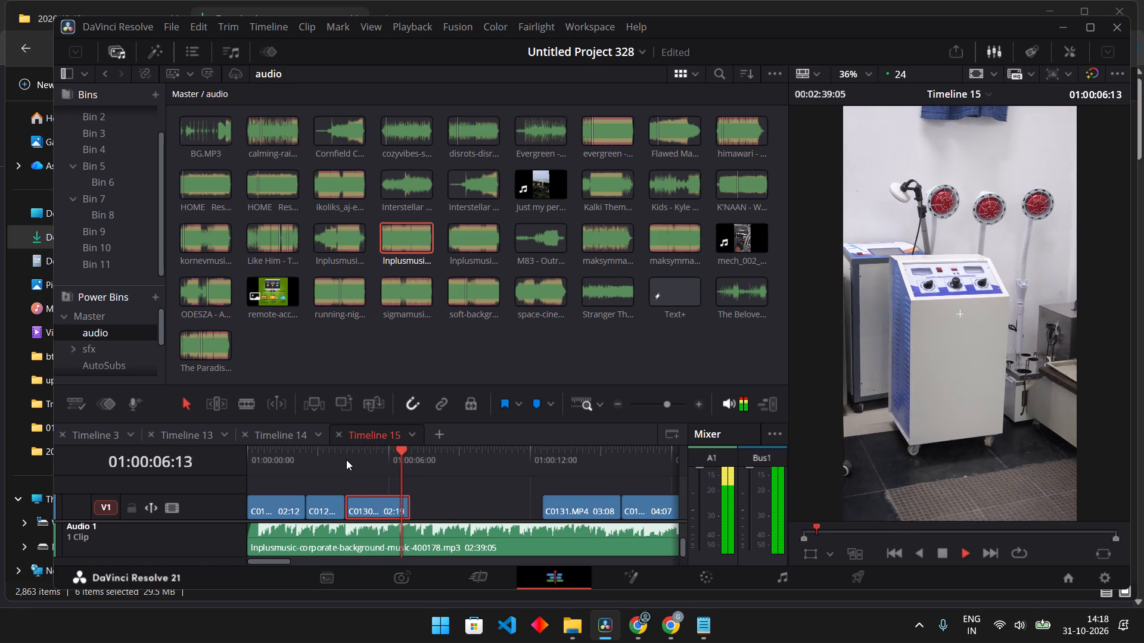
key(space)
drag(567, 502, 435, 517)
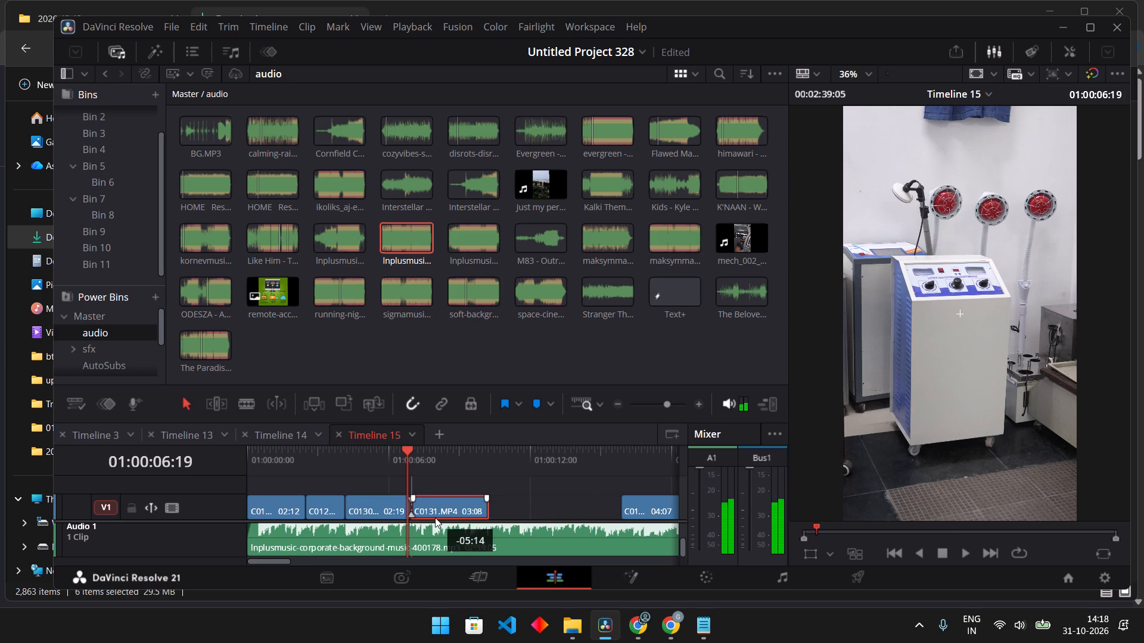
drag(435, 517, 431, 517)
Trim the start of clip C0131 to 01:00:07:18 and move the clip back against the end of C0130.
key(space)
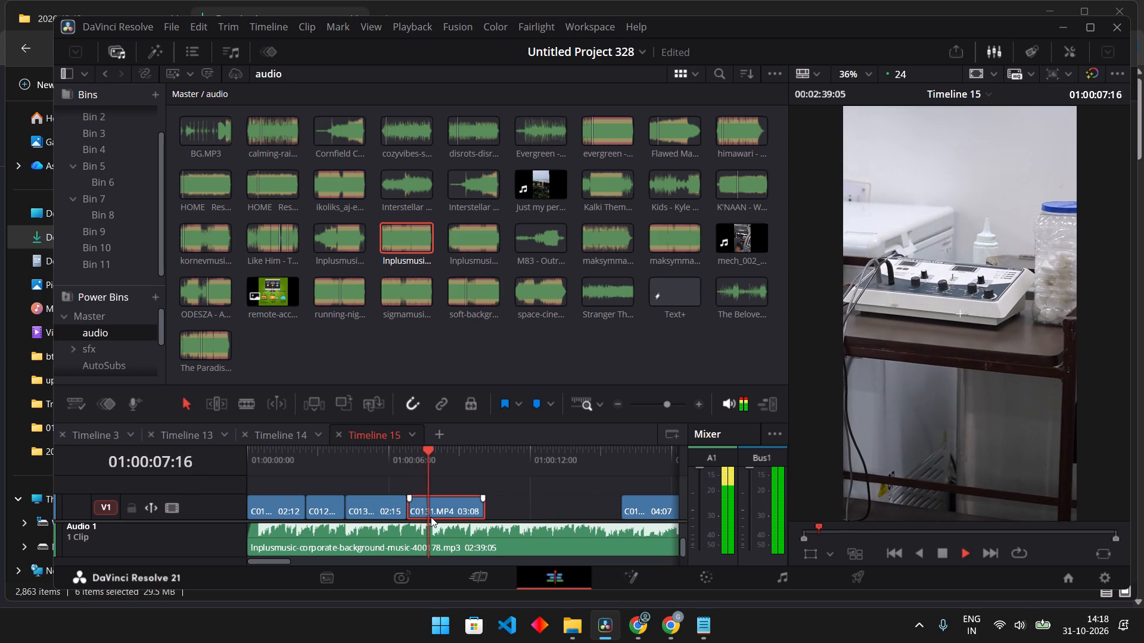
key(space)
key(shift+braceleft)
drag(450, 512, 440, 513)
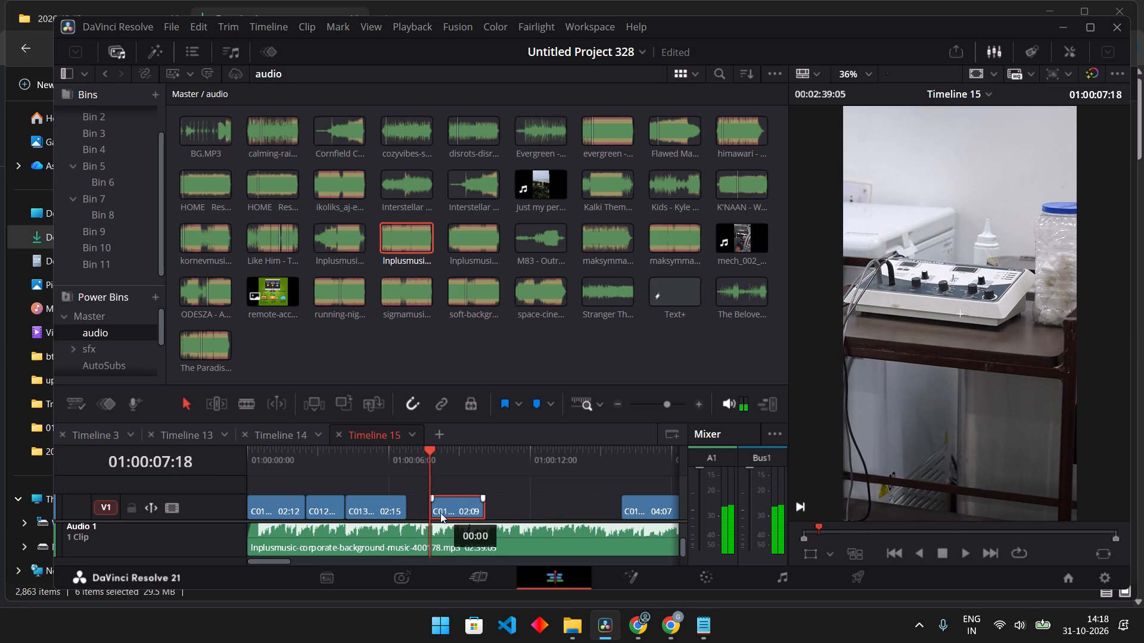
drag(440, 513, 431, 510)
Place C0132 directly after C0131 and shift both clips earlier over the end of C0130, cutting C0130 to 02:01.
click(324, 461)
key(space)
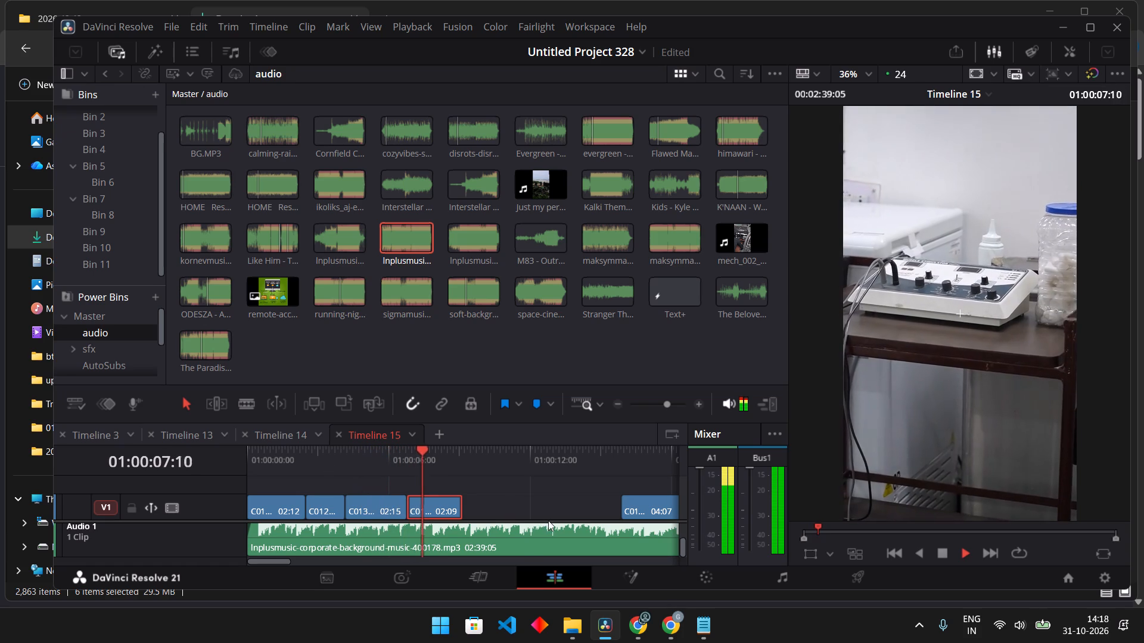
key(space)
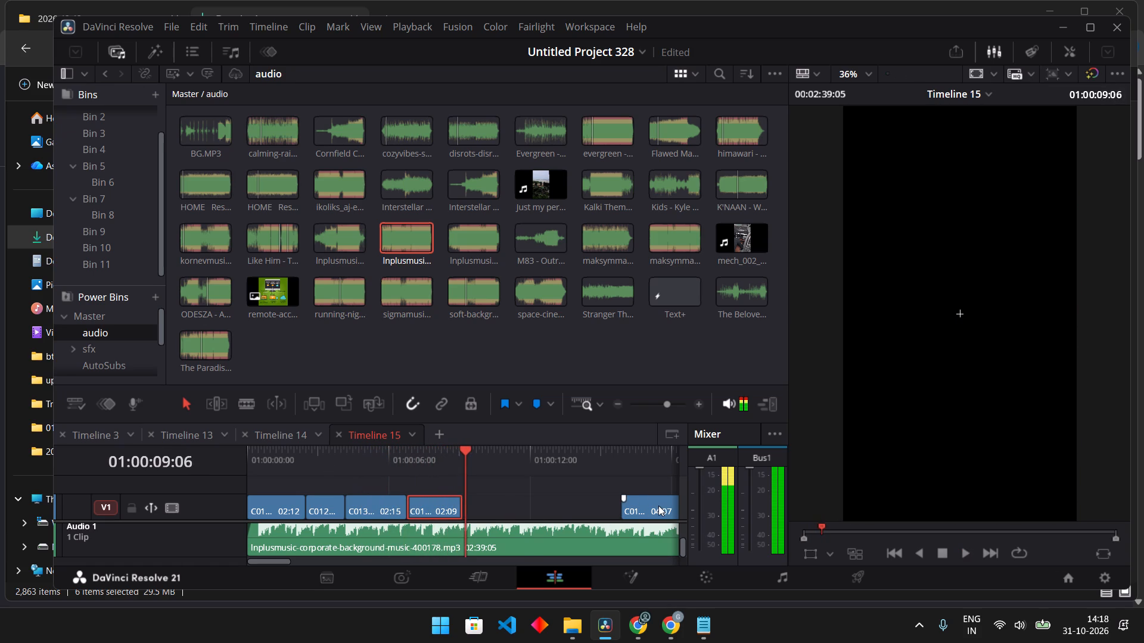
drag(658, 505, 498, 507)
click(392, 463)
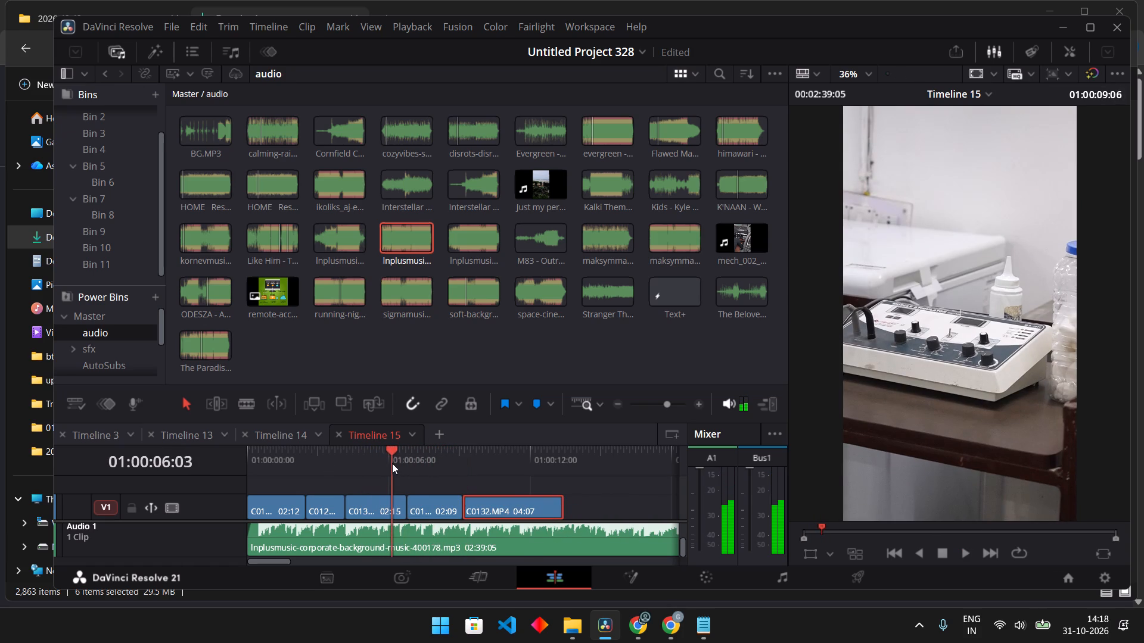
key(space)
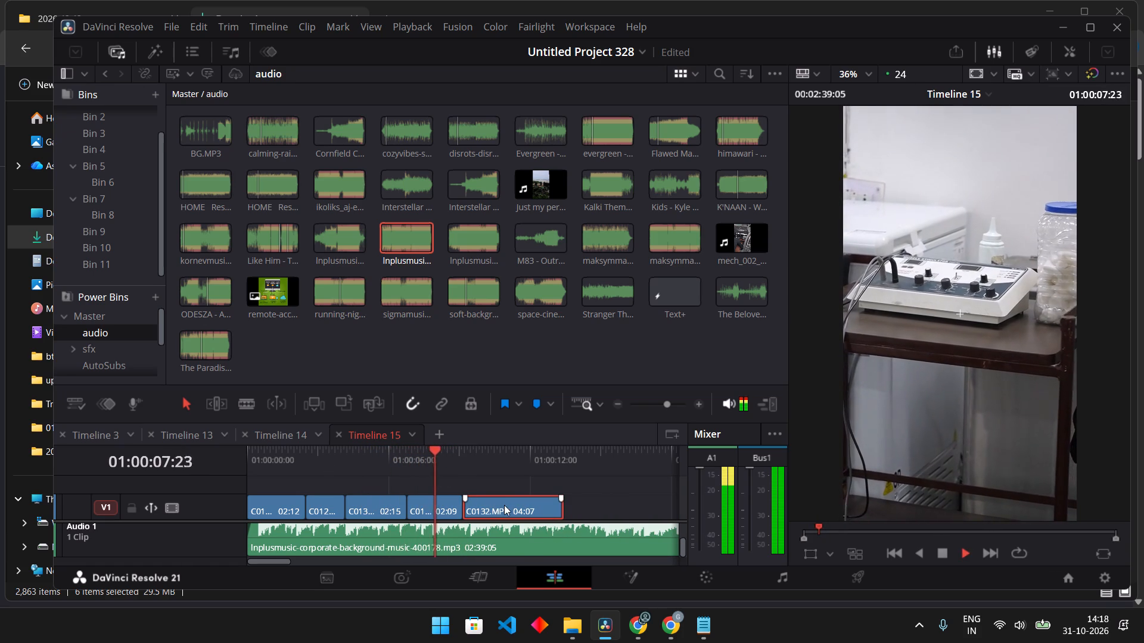
key(space)
click(421, 464)
key(space)
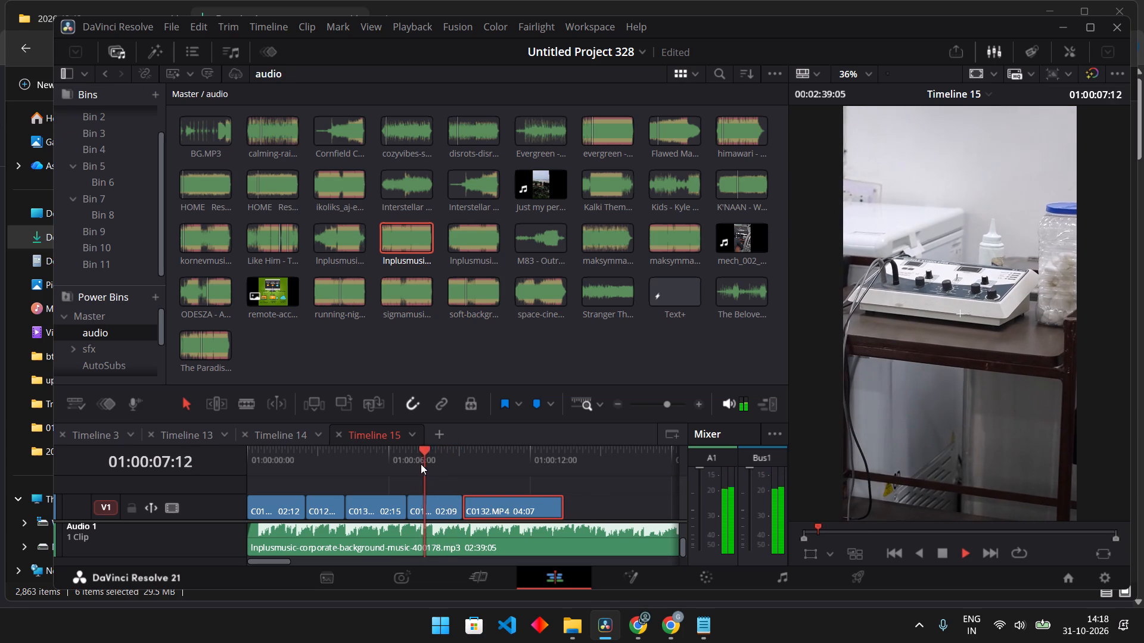
key(space)
drag(430, 507, 416, 505)
drag(485, 506, 470, 506)
Play back the shortened cut and move clip C0132 to start at 01:00:07:17, over the end of C0131.
click(344, 453)
key(space)
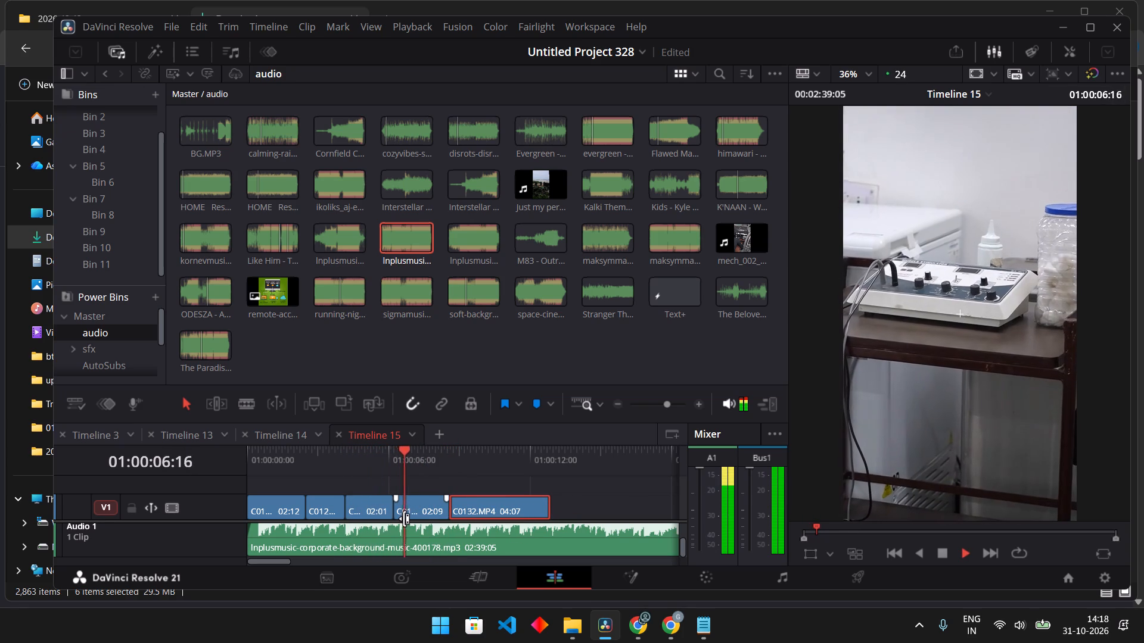
key(space)
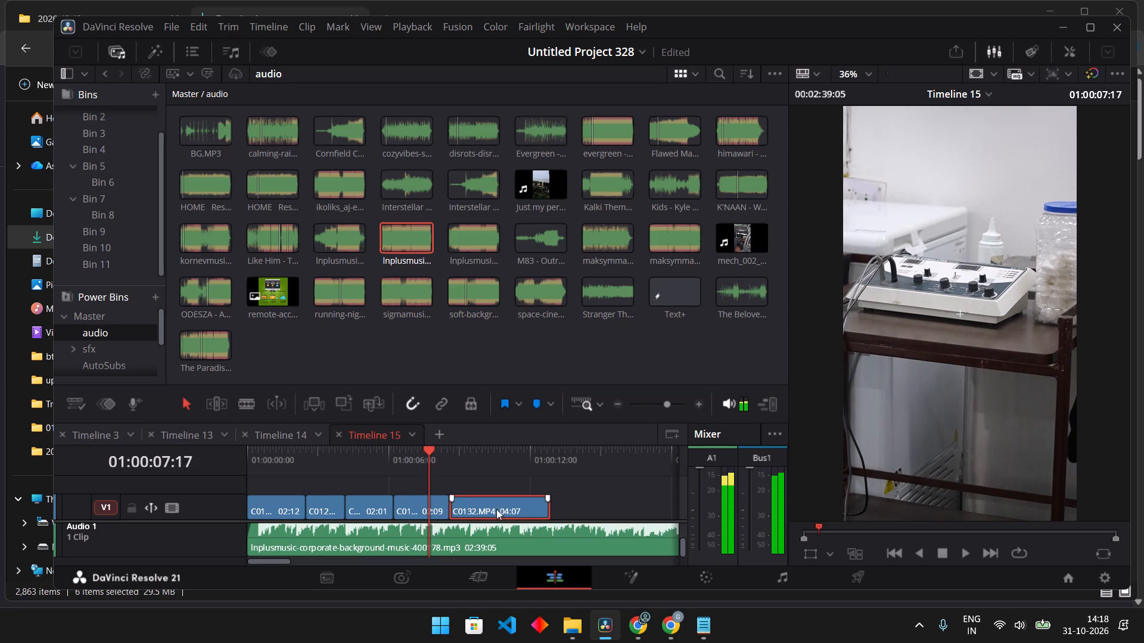
drag(498, 505, 479, 506)
Review clip C0132 in playback, delete it, and close the gap so C0133 follows C0131.
key(space)
click(394, 460)
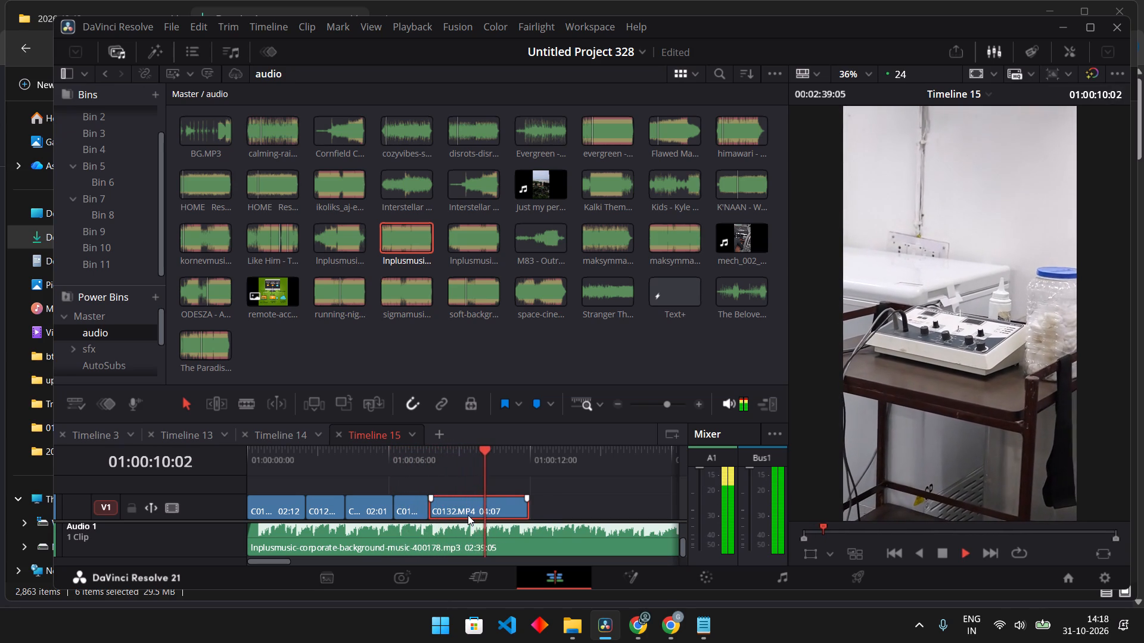
key(space)
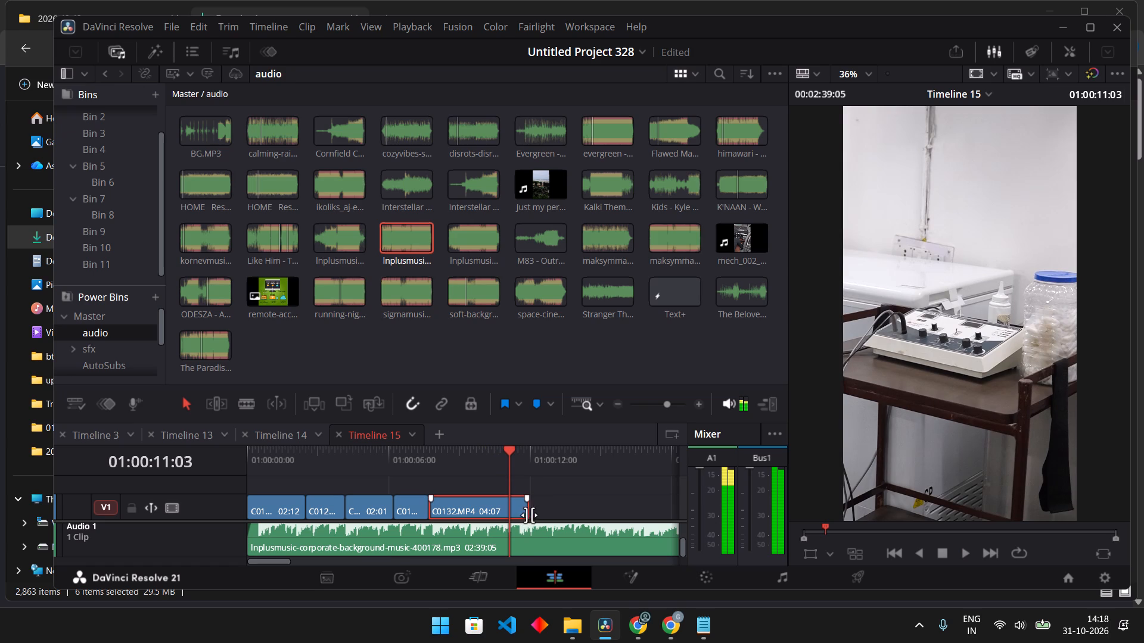
key(BackSpace)
click(531, 508)
key(BackSpace)
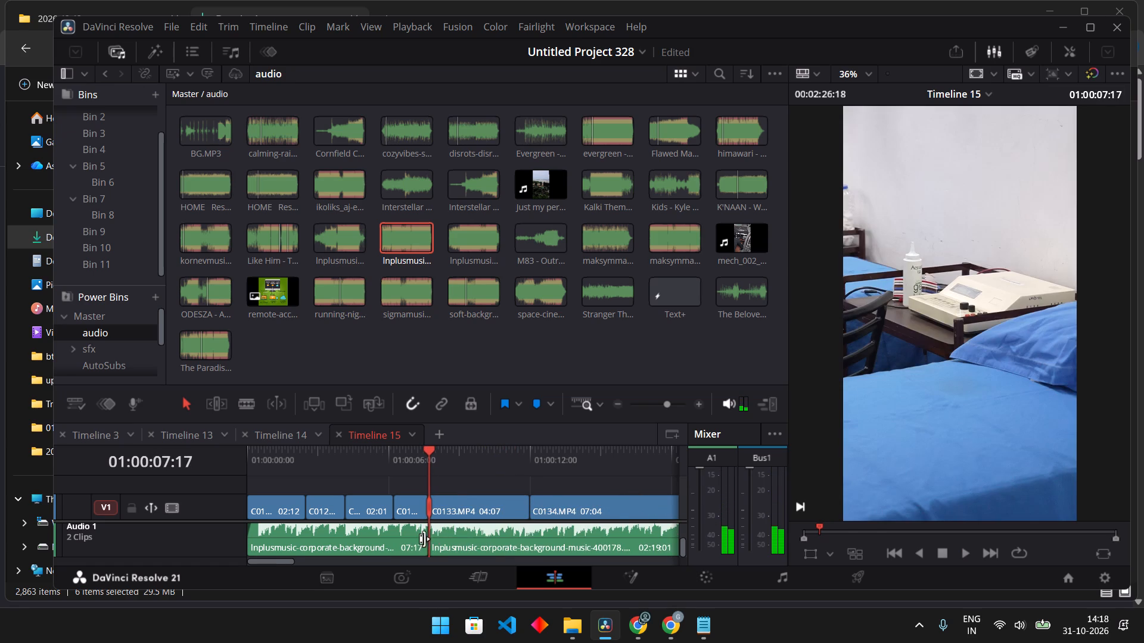
Extend the end of the first music segment across the cut to a duration of 32:05.
drag(424, 539, 676, 539)
Play back the C0133 and C0134 section, delete clip C0134, and close the gap it leaves.
middle_drag(339, 484, 678, 491)
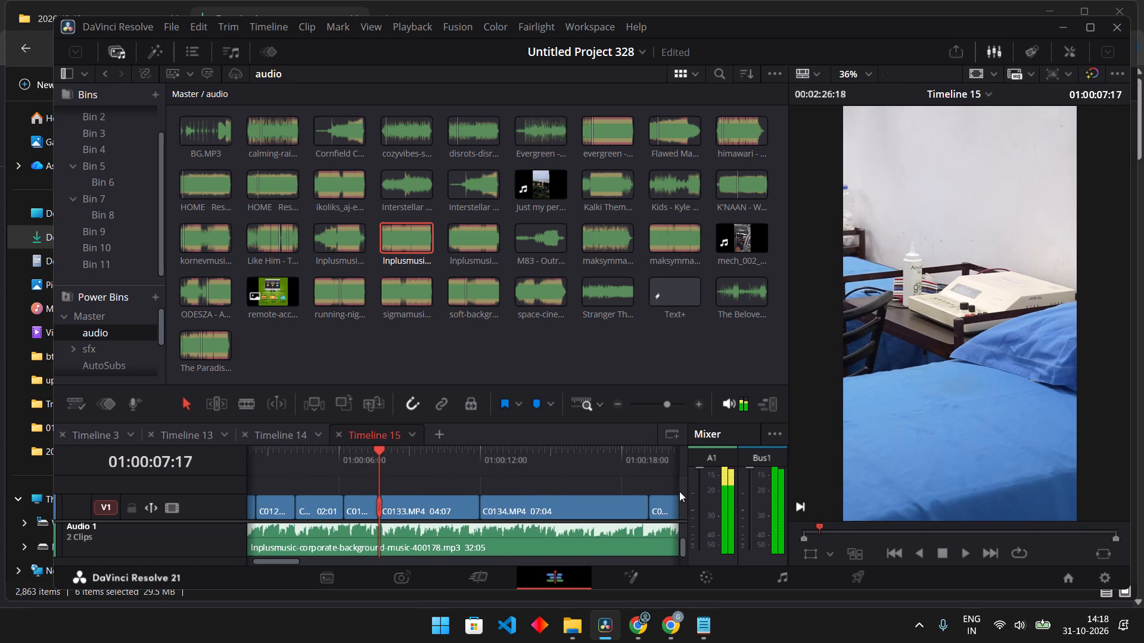
click(316, 459)
key(space)
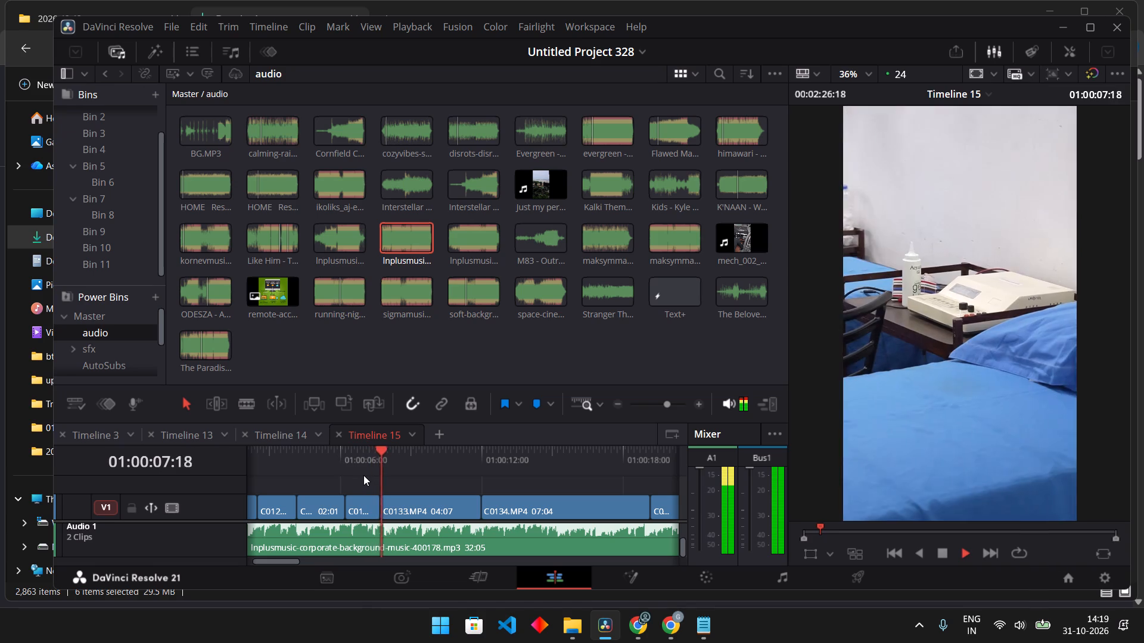
key(space)
key(space)
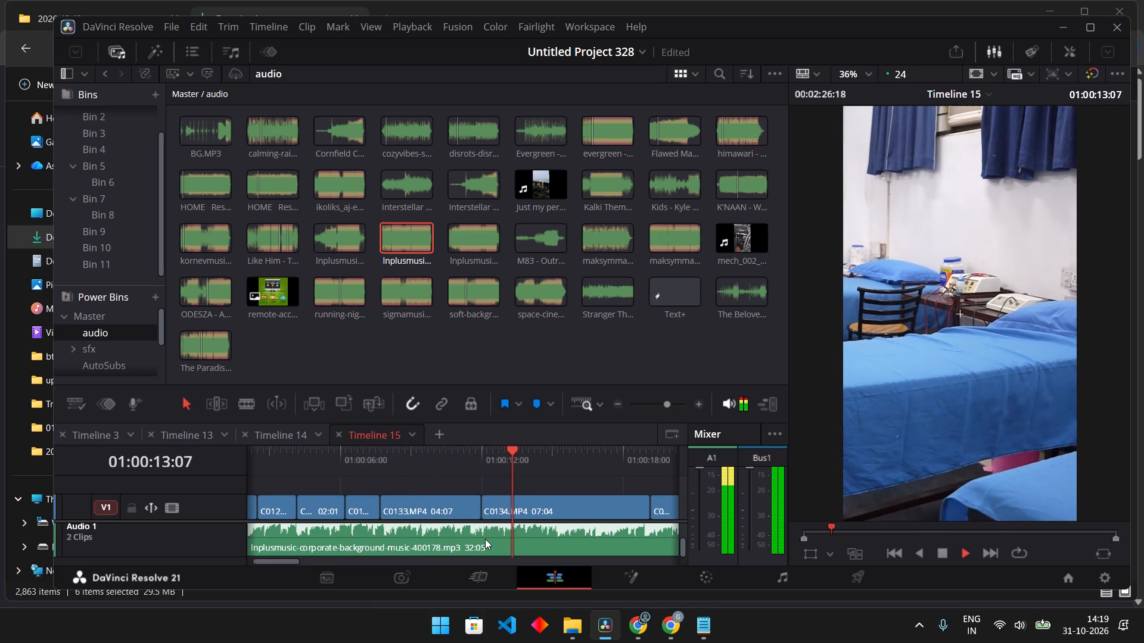
key(space)
click(531, 508)
key(BackSpace)
click(537, 504)
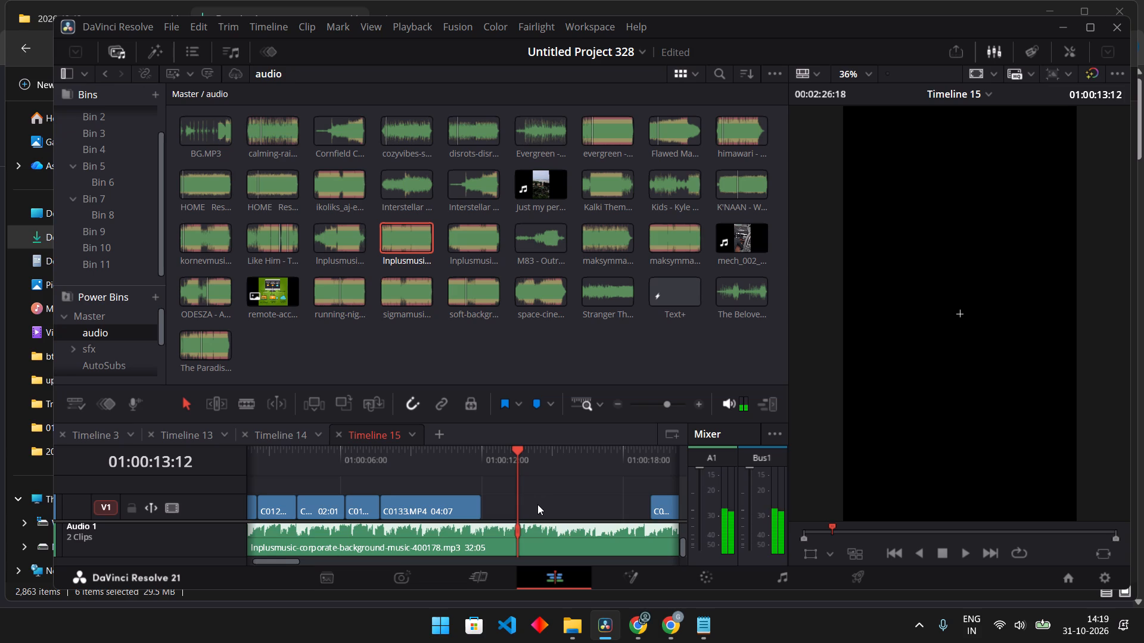
key(BackSpace)
Extend the end of the first music segment past the new cut to a duration of 19:15.
drag(474, 531, 655, 550)
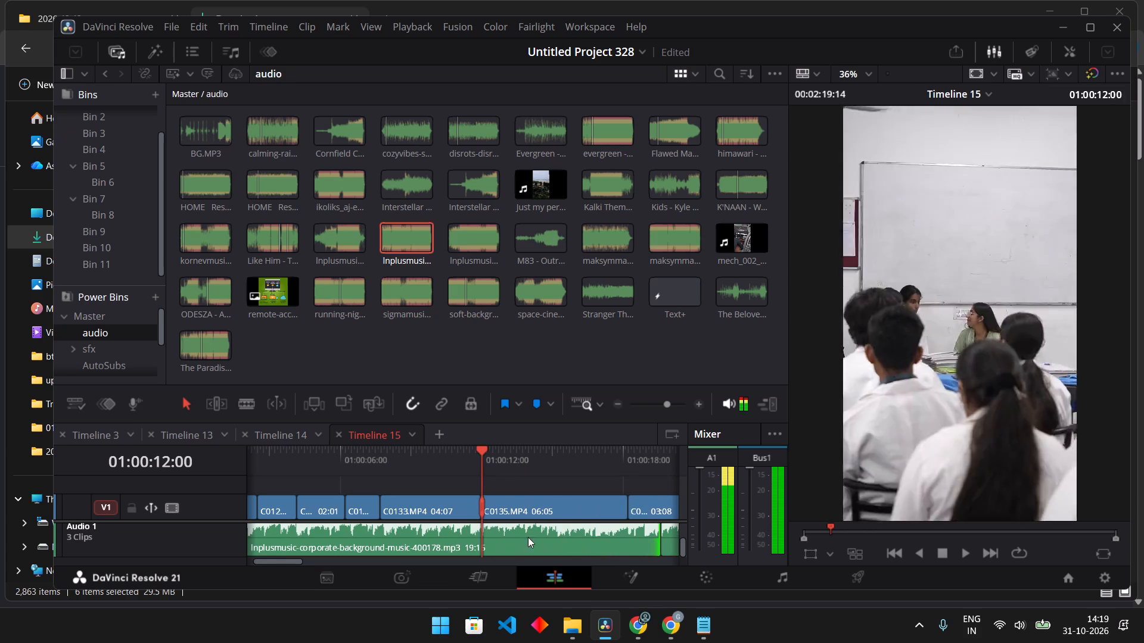
Play back through C0135 and move clip C0136 earlier over its end, cutting C0135 to 03:01.
click(383, 462)
key(space)
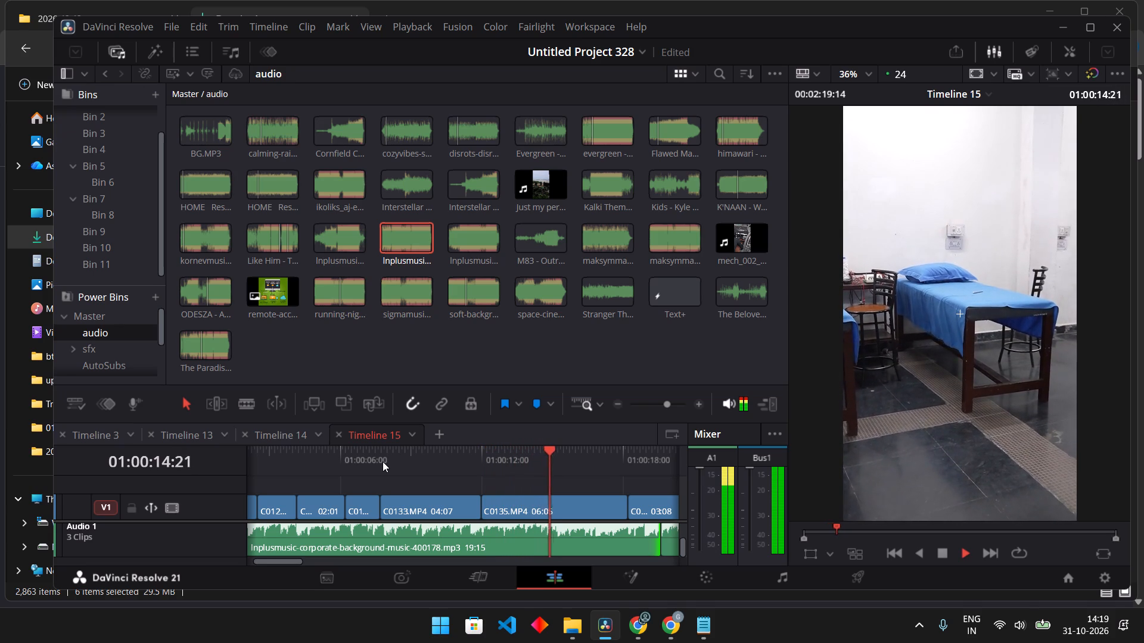
key(space)
drag(652, 503, 579, 509)
Play back C0136 and move clip C0137 earlier over its end, cutting C0136 to 02:14.
key(space)
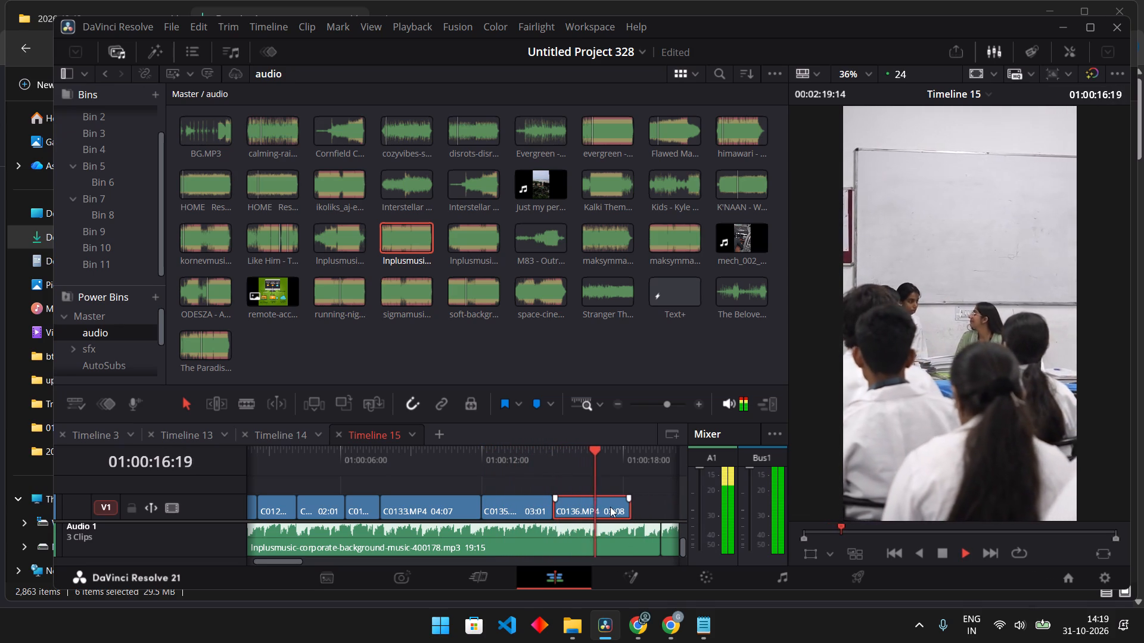
key(space)
middle_drag(638, 514, 500, 525)
drag(601, 504, 521, 514)
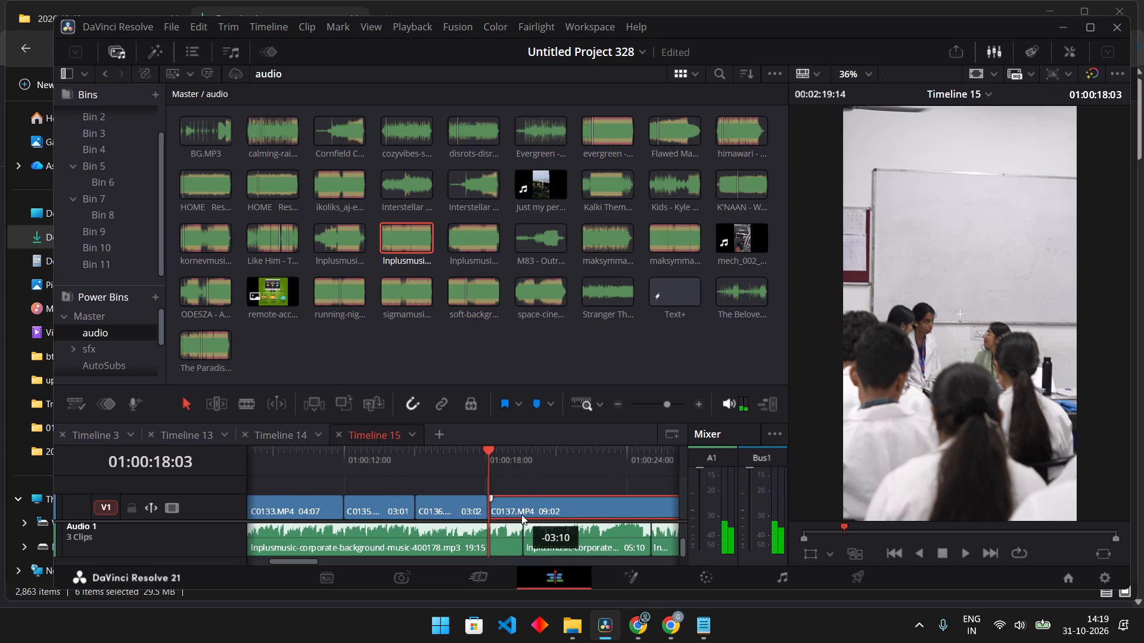
drag(521, 514, 508, 517)
Trim the start of clip C0137 to 01:00:19:18 and move the clip back against the end of C0136.
click(421, 470)
key(space)
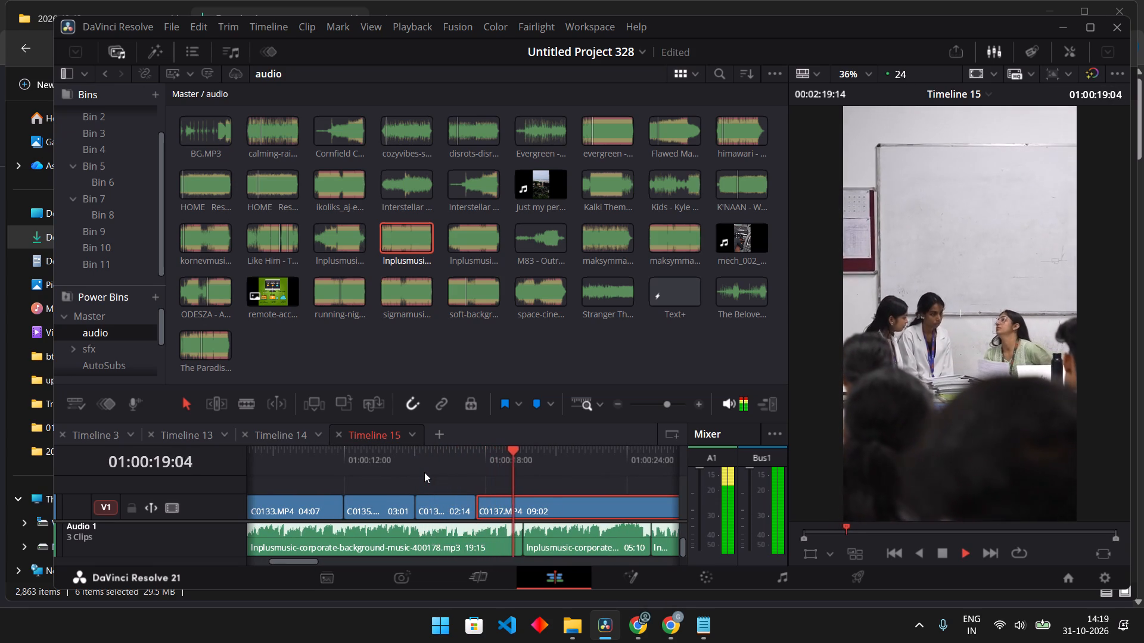
key(space)
key(shift+braceleft)
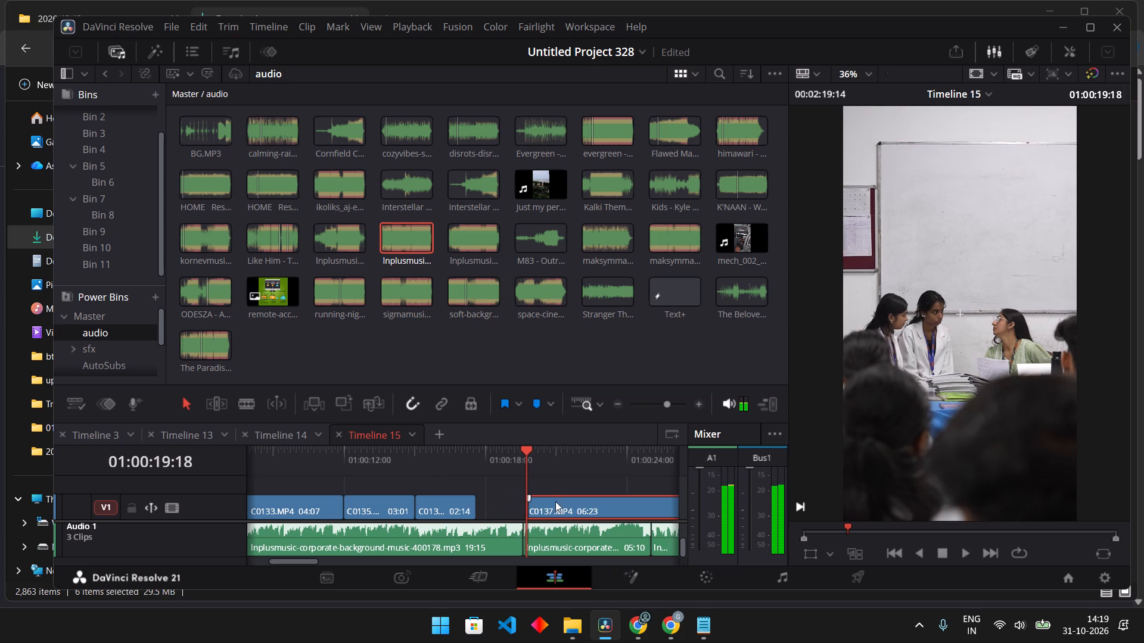
drag(564, 505, 514, 501)
click(480, 455)
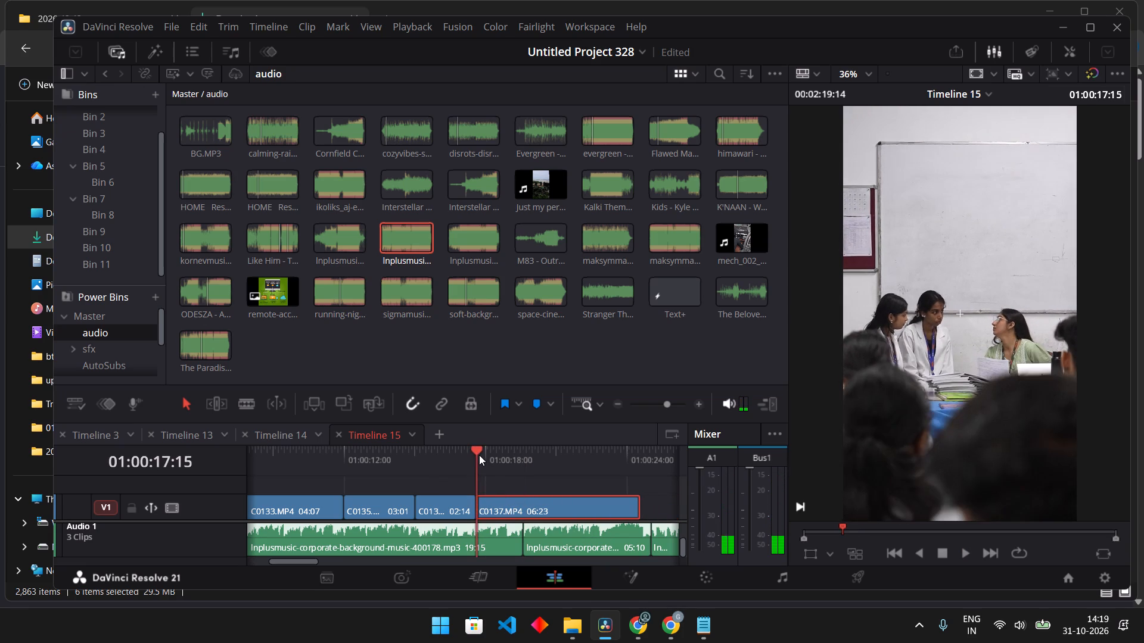
Play back C0137 and extend the end of the first music segment to a duration of 30:05.
key(space)
middle_drag(536, 483, 444, 494)
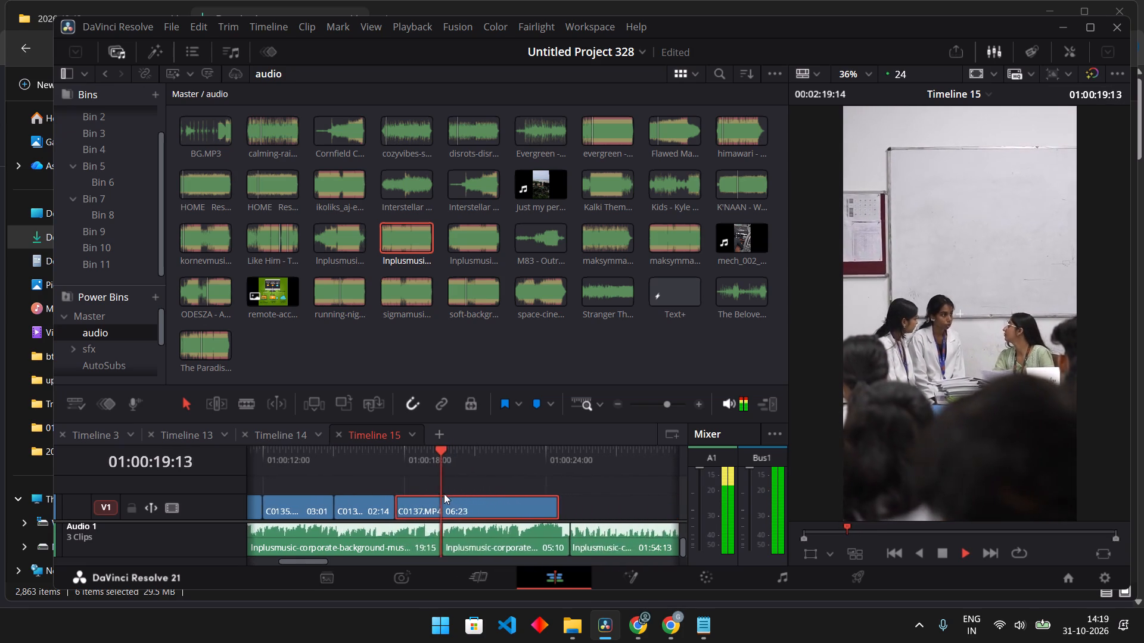
middle_drag(444, 494, 378, 502)
drag(367, 536, 543, 536)
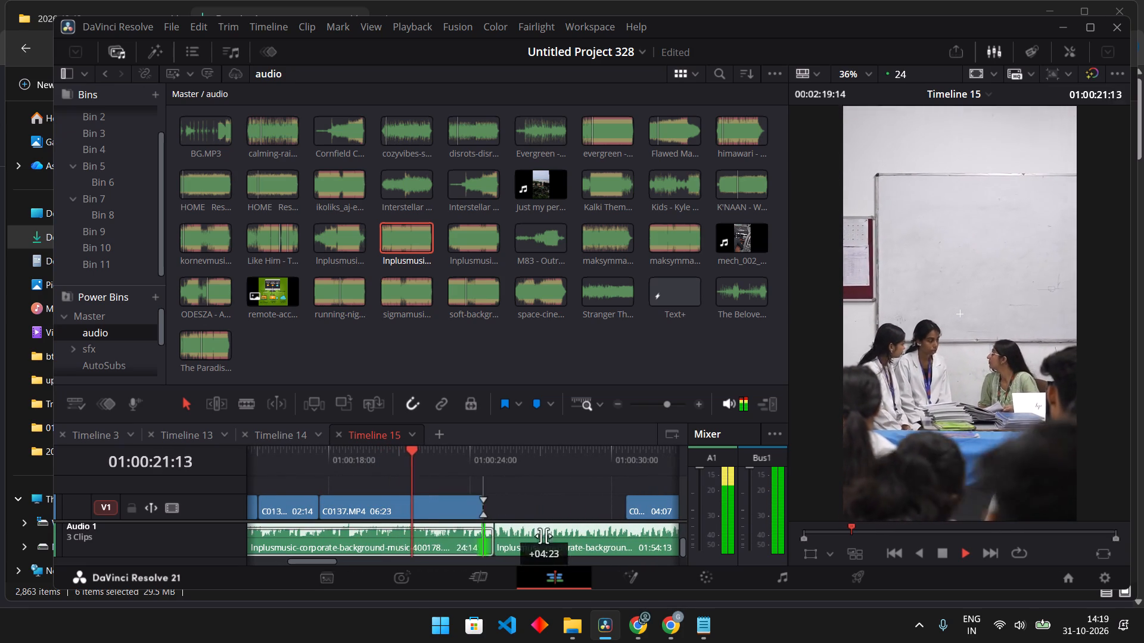
drag(543, 536, 599, 535)
key(space)
drag(493, 541, 615, 539)
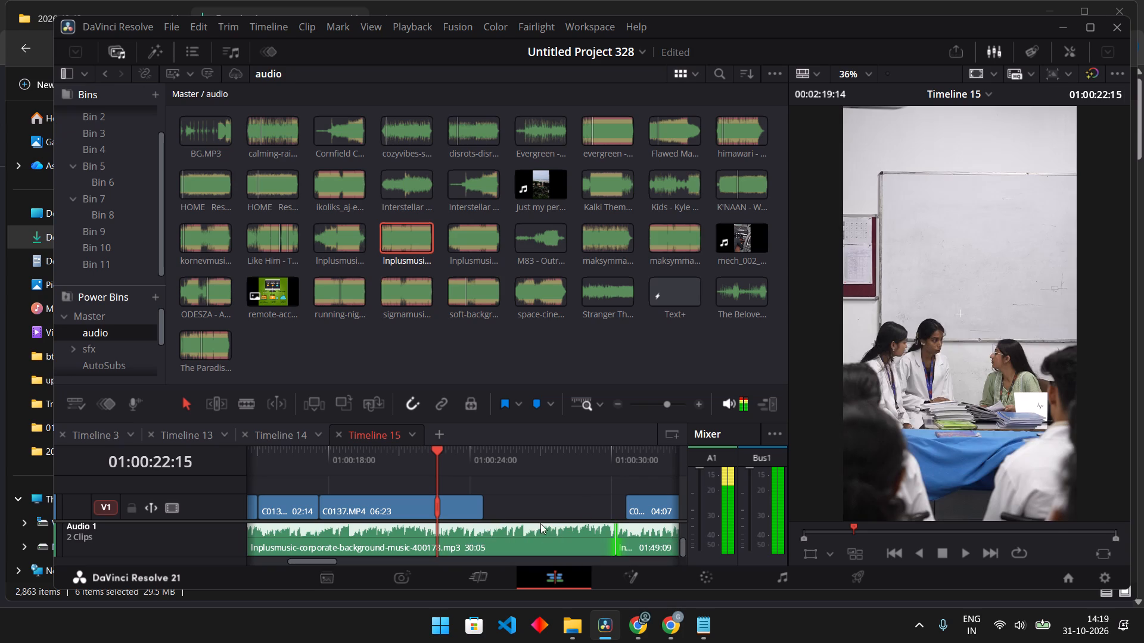
Move clip C0138 earlier over the end of C0137, cutting C0137 to 05:00, and swap C0138 ahead of C0137.
drag(642, 506, 455, 522)
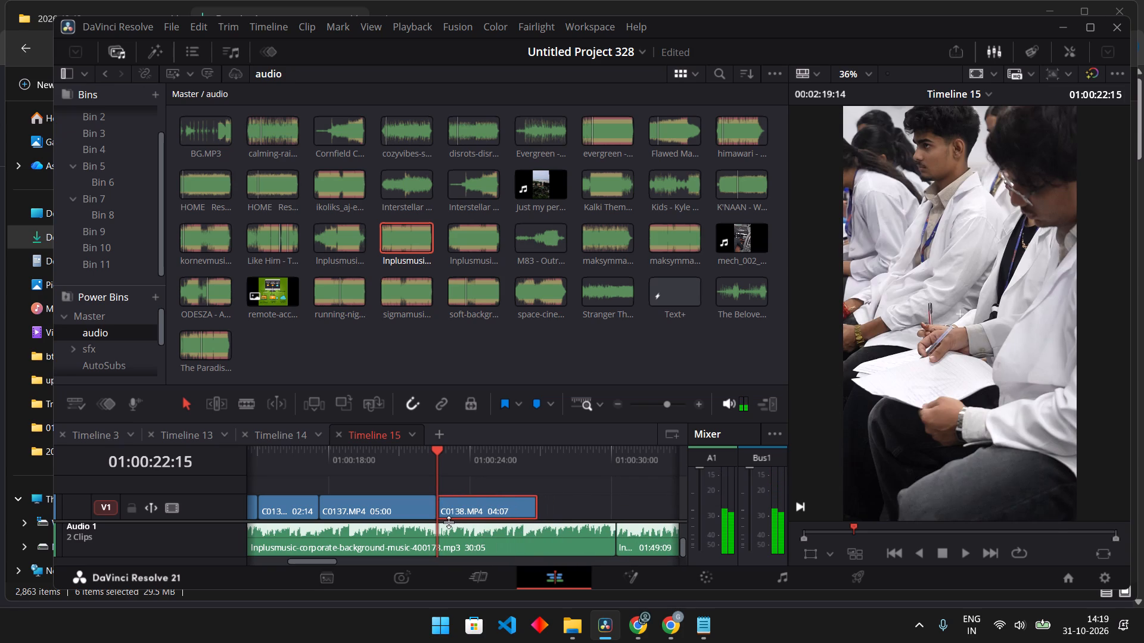
key(ctrl+shift+comma)
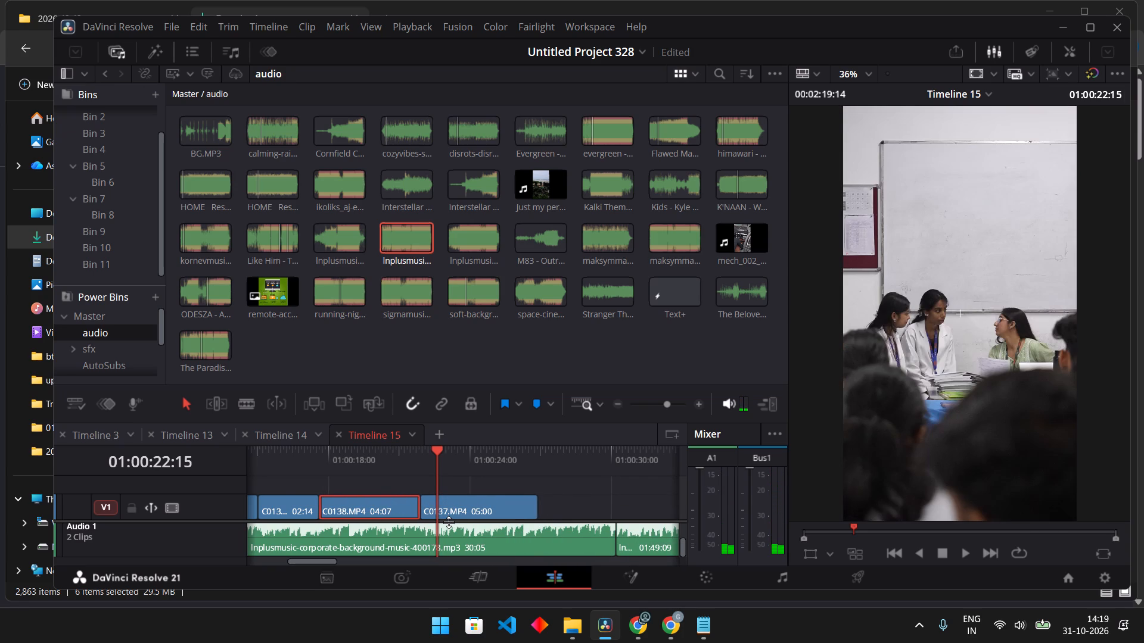
Play back the reordered clips and move clip C0139 earlier over the end of C0137, cutting C0137 to 03:12.
click(278, 458)
key(space)
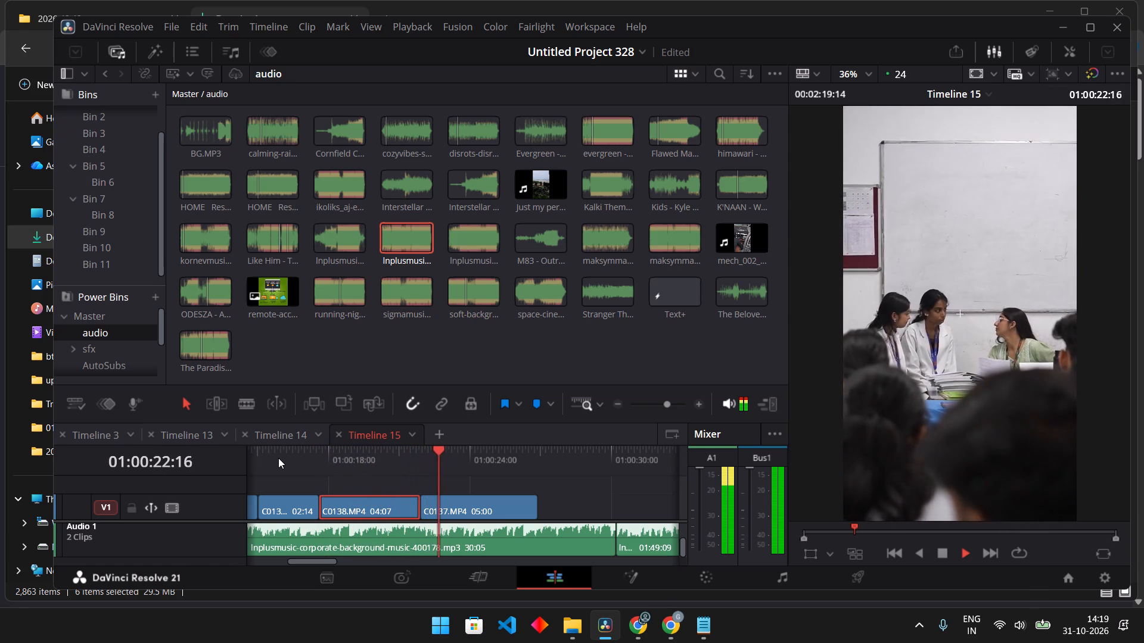
key(space)
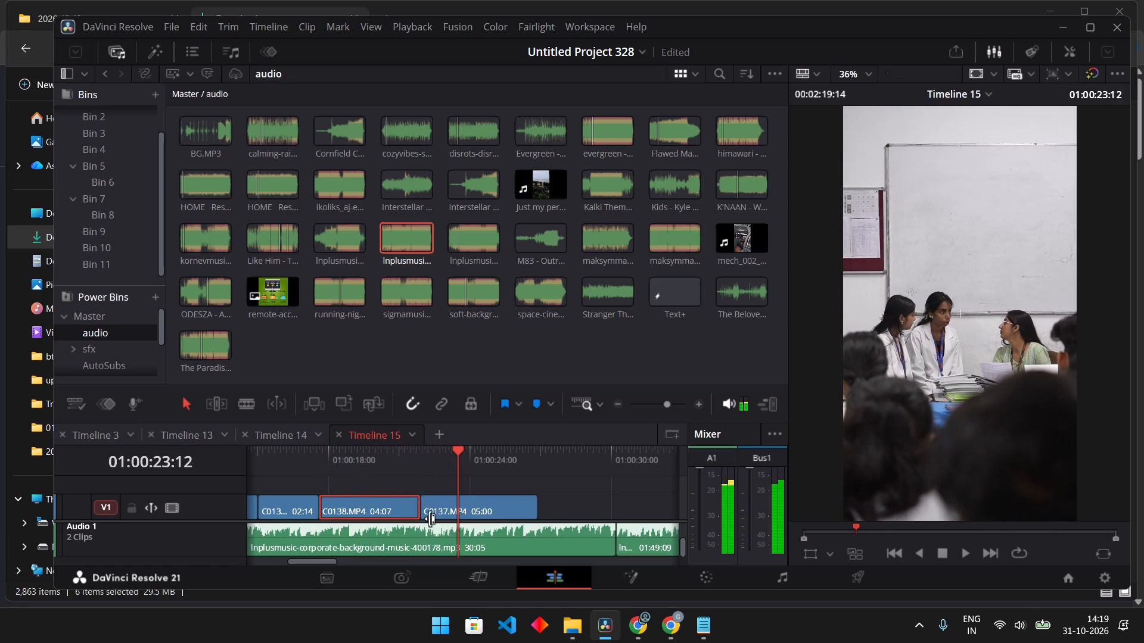
middle_drag(581, 492, 449, 498)
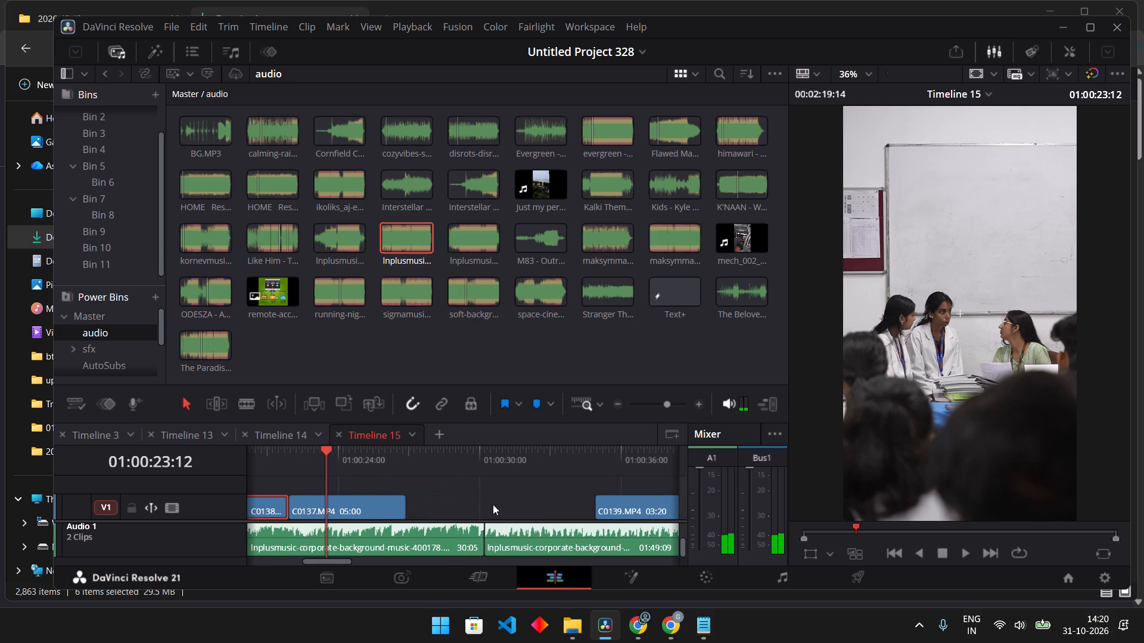
drag(640, 502, 416, 507)
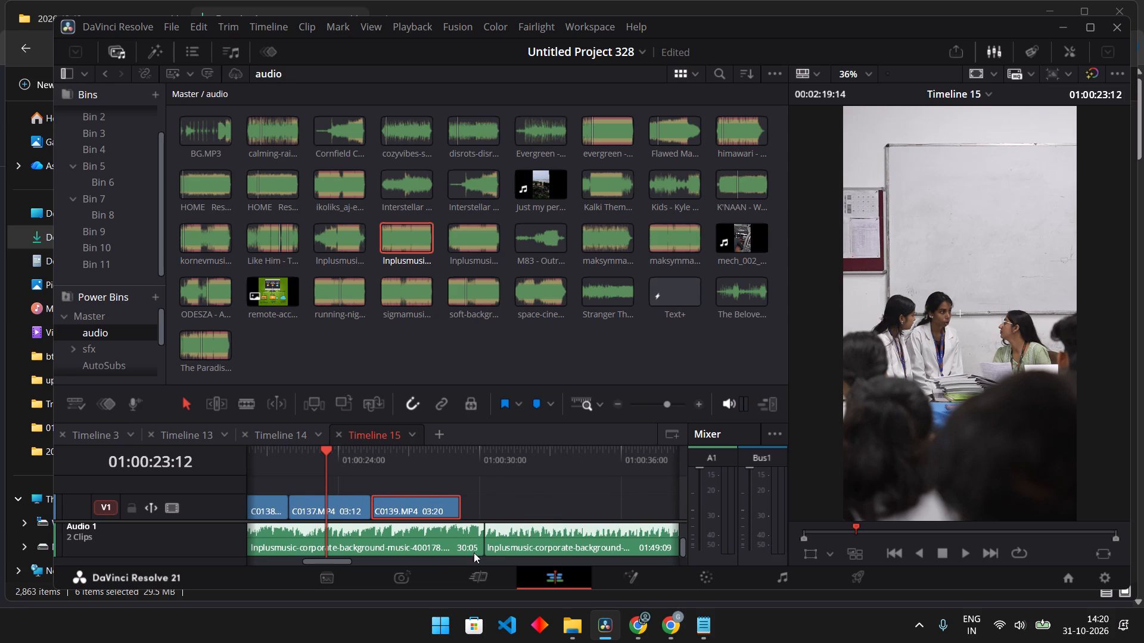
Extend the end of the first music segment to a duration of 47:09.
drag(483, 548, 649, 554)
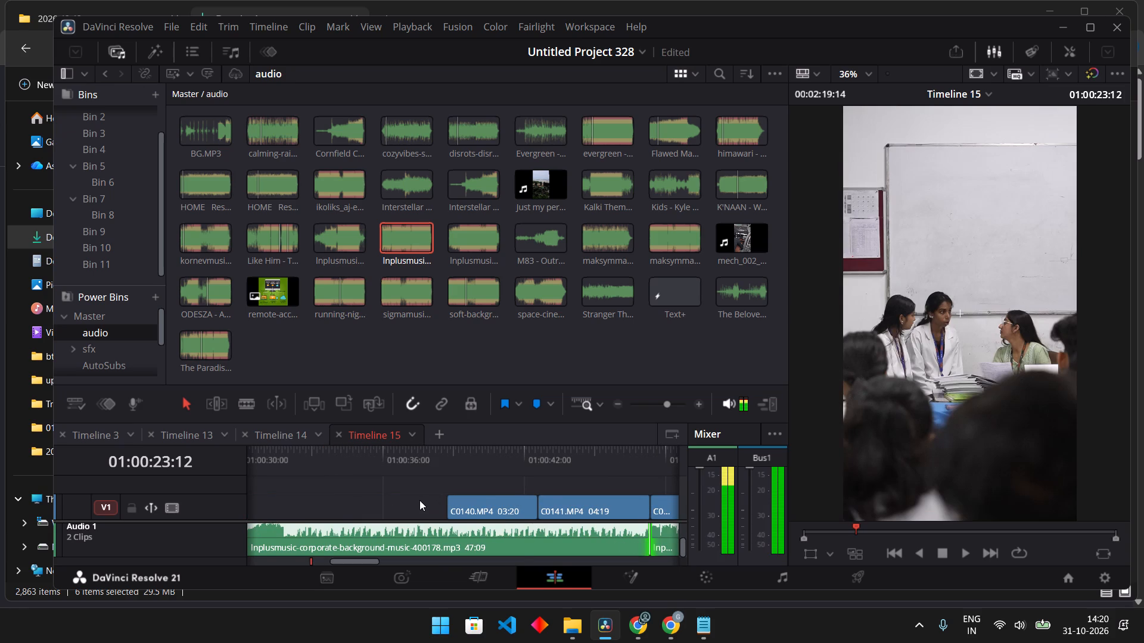
Ripple-delete the gap in the video track just before clip C0140.
click(420, 502)
key(BackSpace)
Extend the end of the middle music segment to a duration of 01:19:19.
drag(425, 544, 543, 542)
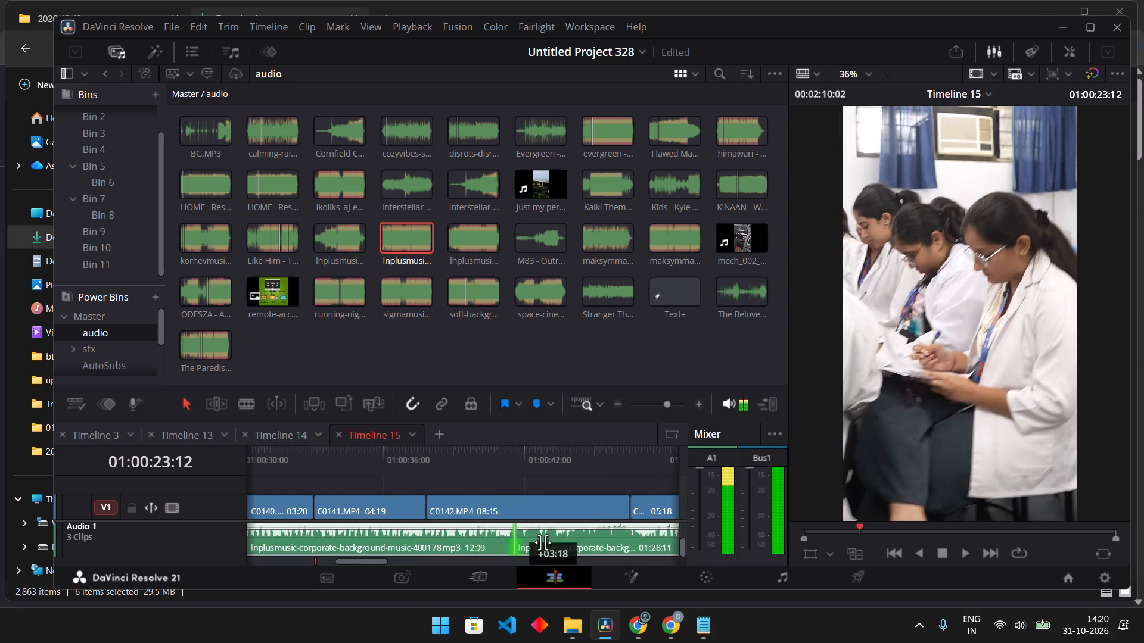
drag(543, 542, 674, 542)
Move clip C0143 earlier in the sequence by swapping it past its neighbours until it sits between C0135 and C0136.
middle_drag(429, 481, 1143, 491)
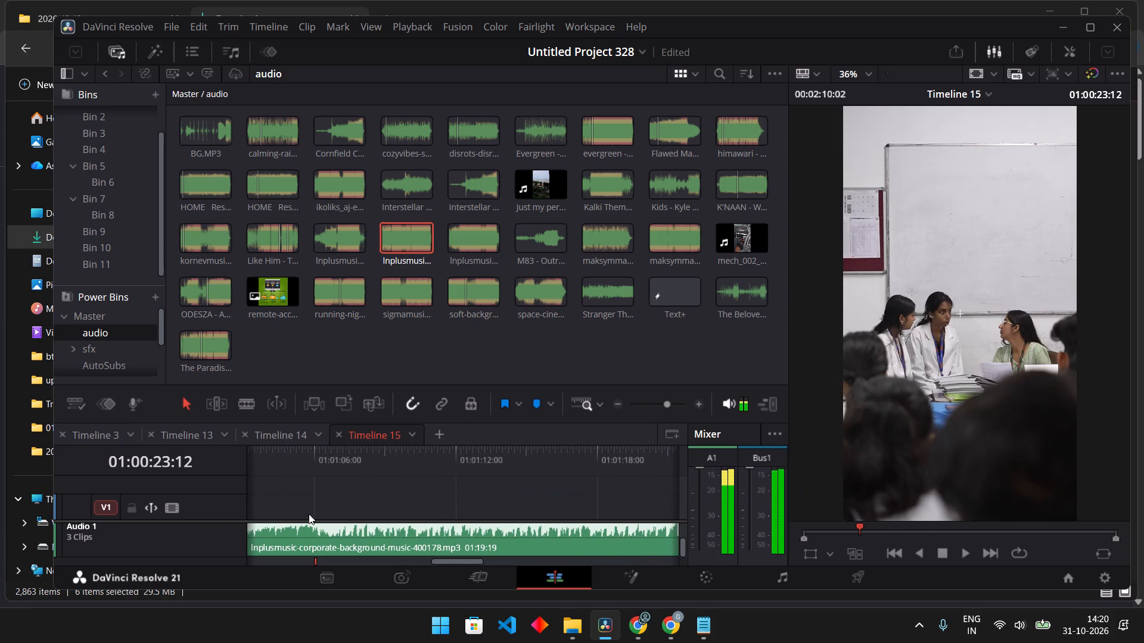
middle_drag(325, 507, 918, 497)
click(501, 459)
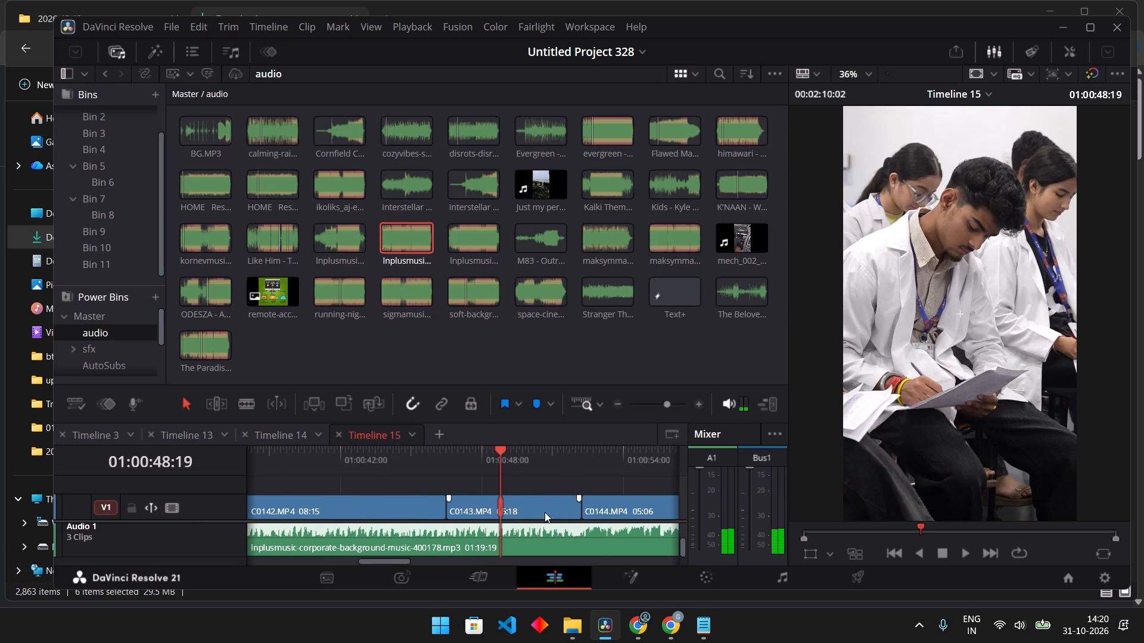
click(534, 506)
key(ctrl+shift+comma)
key(ctrl+shift+comma)
key(ctrl+shift+comma)
key(ctrl+shift+comma)
key(ctrl+shift+comma)
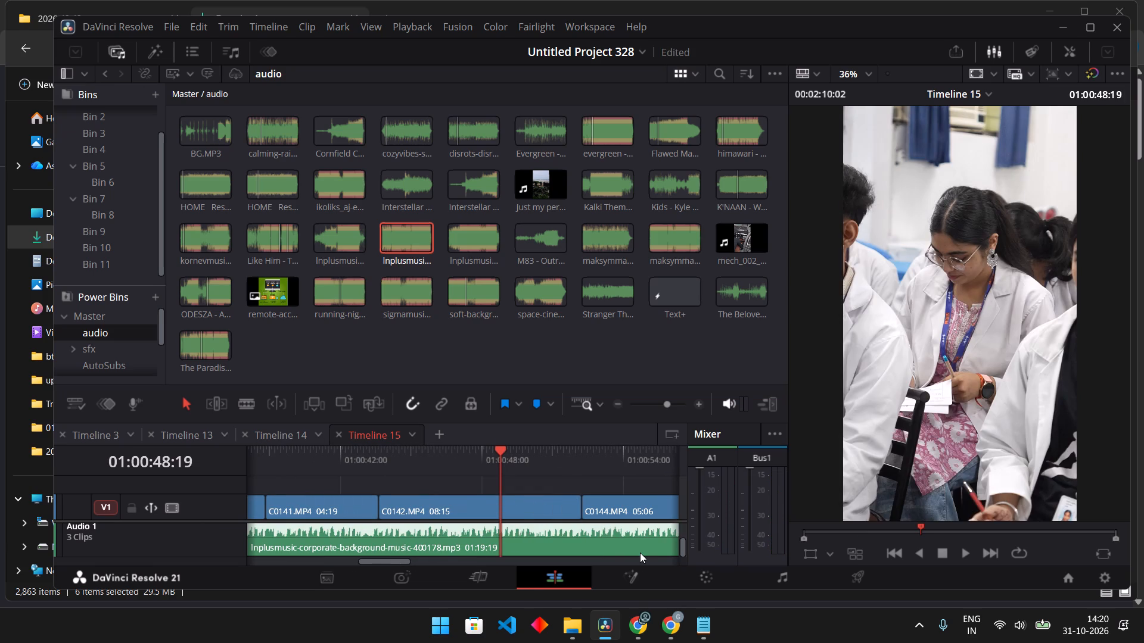
key(ctrl+shift+comma)
key(ctrl+shift+comma)
Extend the first music segment over the remaining segments to a duration of 02:33:18.
scroll(640, 553, right, 8)
scroll(640, 553, left, 1)
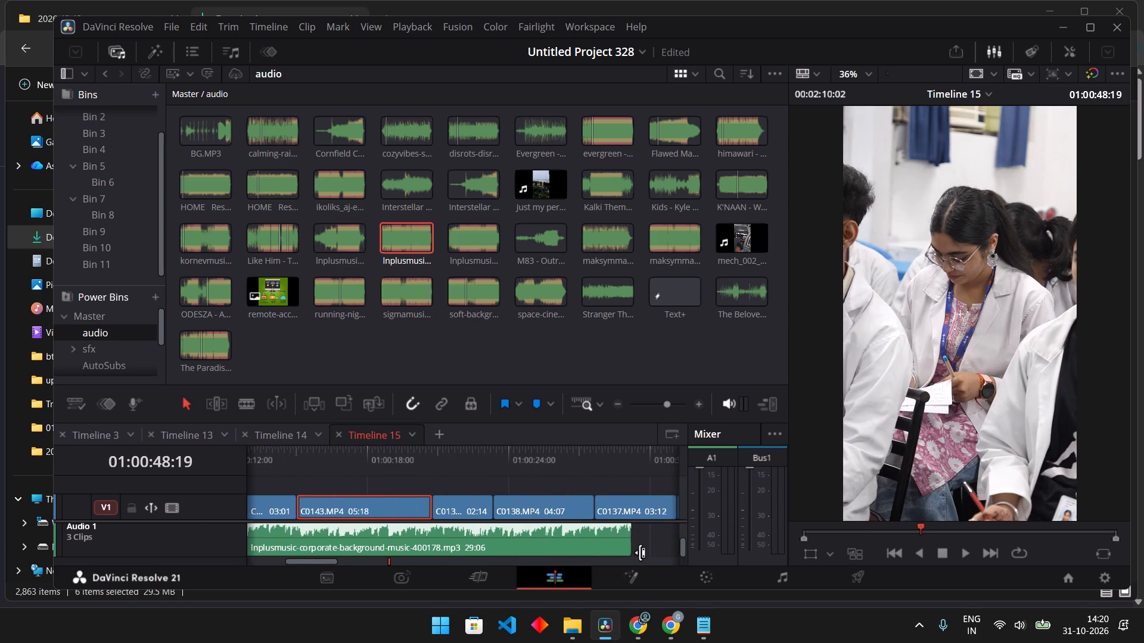
scroll(640, 553, left, 1)
drag(627, 547, 797, 533)
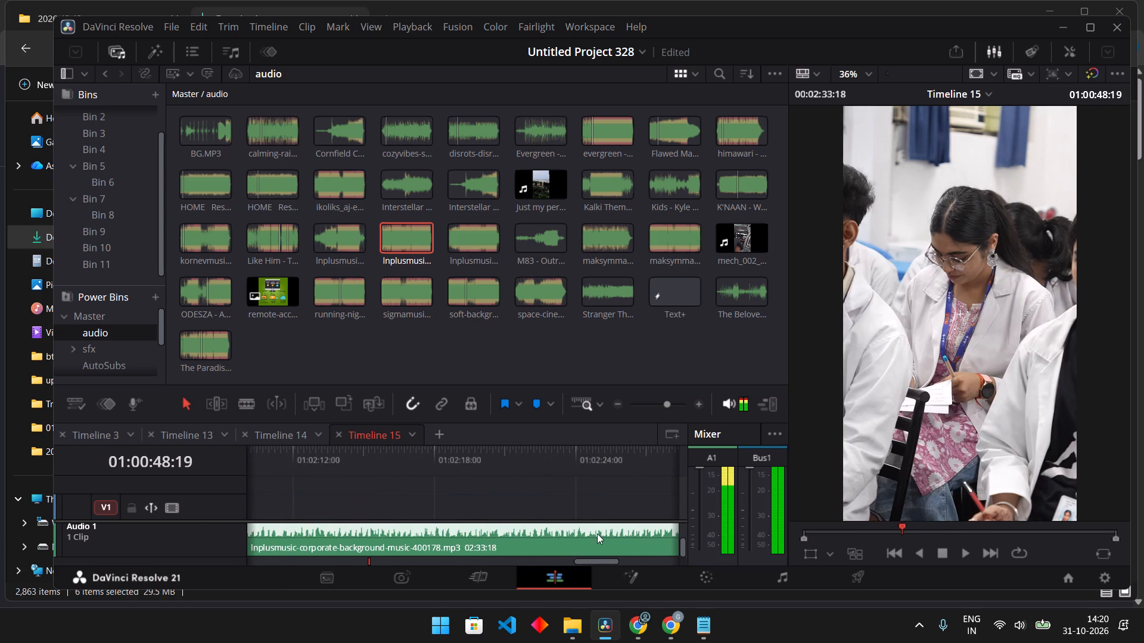
Play back the opening of the timeline from 01:00:00:00 to check the cuts up to C0133 against the music.
scroll(597, 533, right, 6)
ctrl+scroll(597, 533, down, 1)
ctrl+scroll(597, 533, up, 1)
click(380, 470)
key(space)
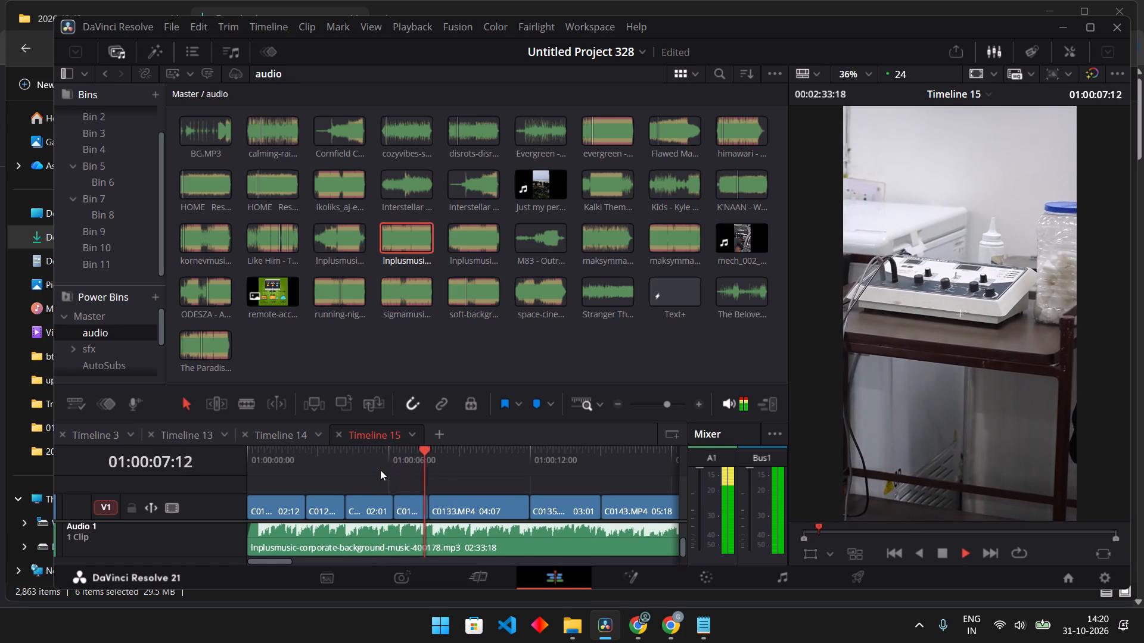
key(space)
drag(352, 469, 201, 497)
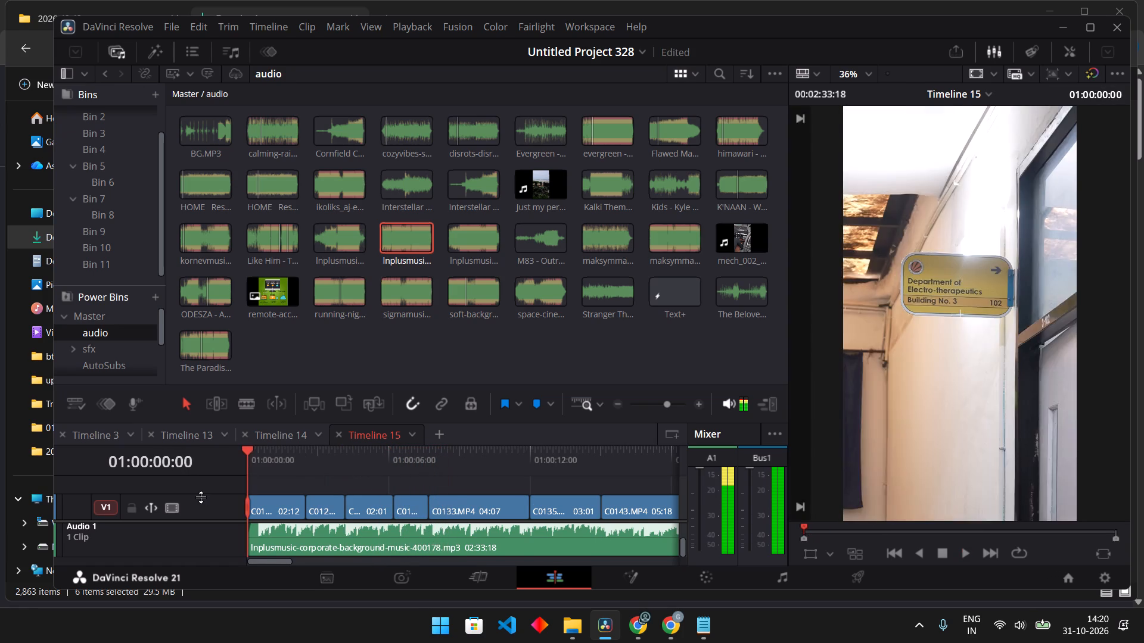
key(space)
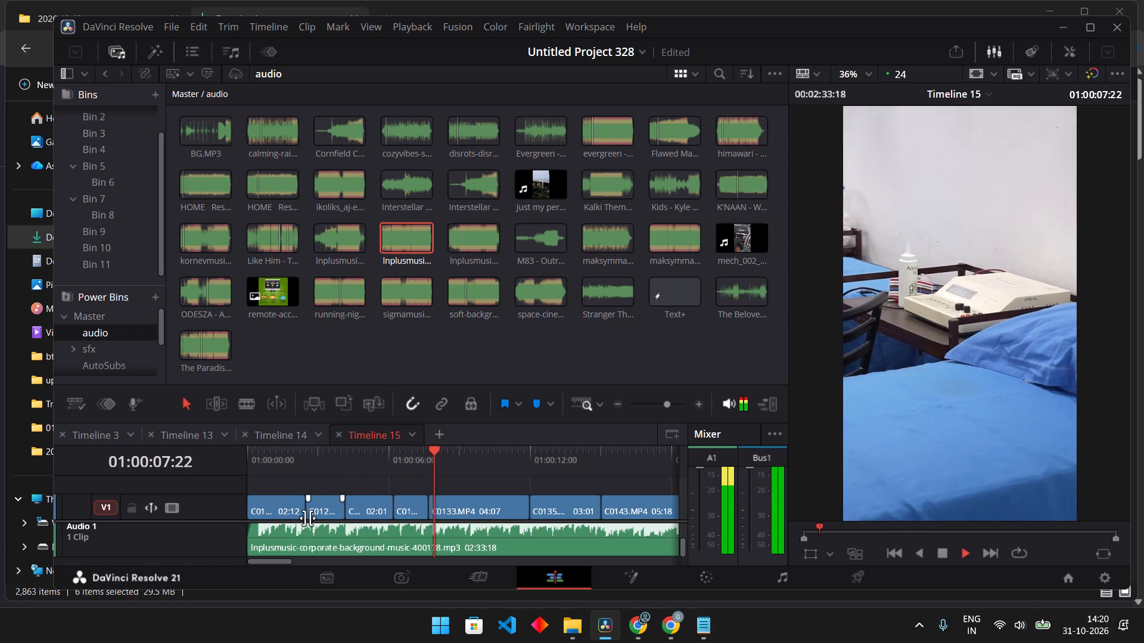
key(space)
Replay the cut between C0131 and C0133 and roll it later, shortening C0133 to 03:23.
click(418, 460)
key(space)
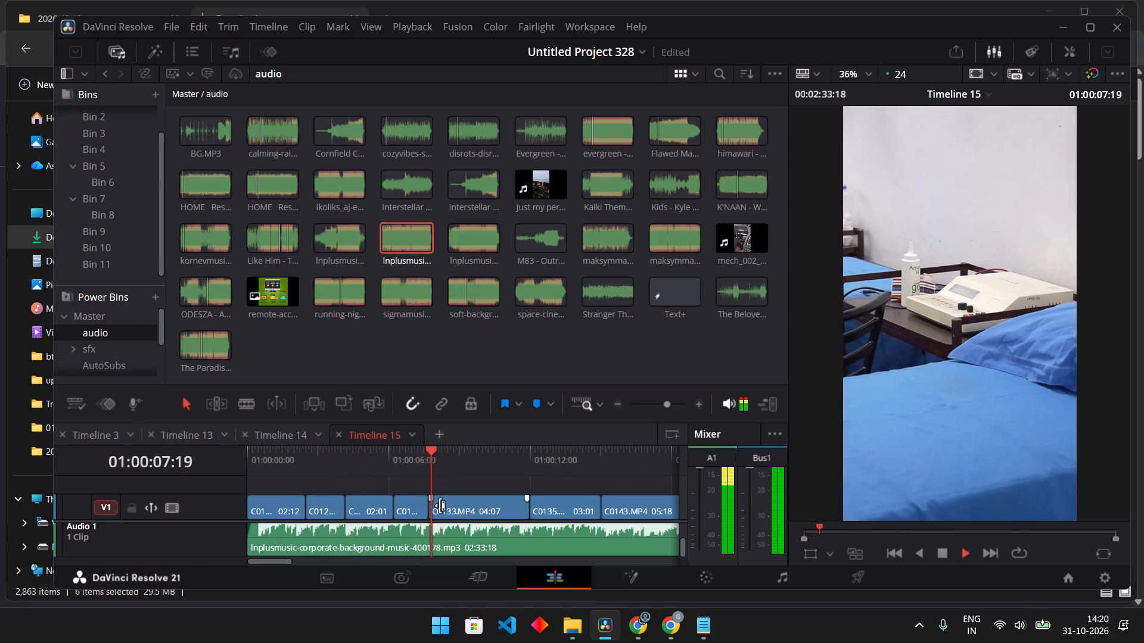
key(space)
drag(429, 513, 439, 513)
Play back through C0133 and move clip C0135 earlier over its end, cutting C0133 to 03:08.
click(406, 465)
key(space)
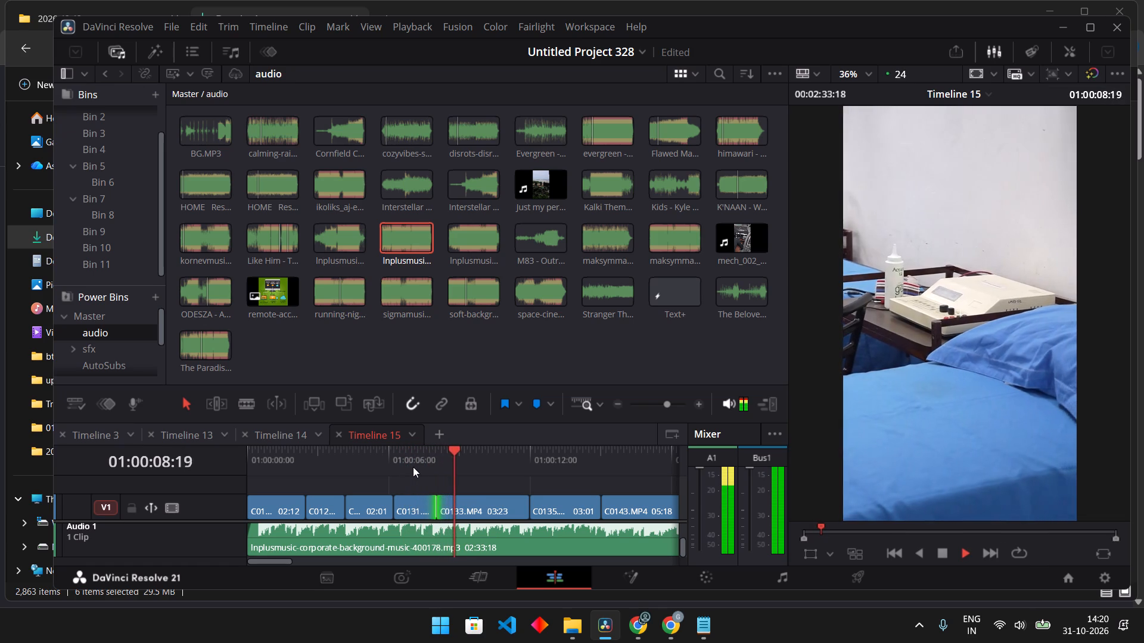
key(space)
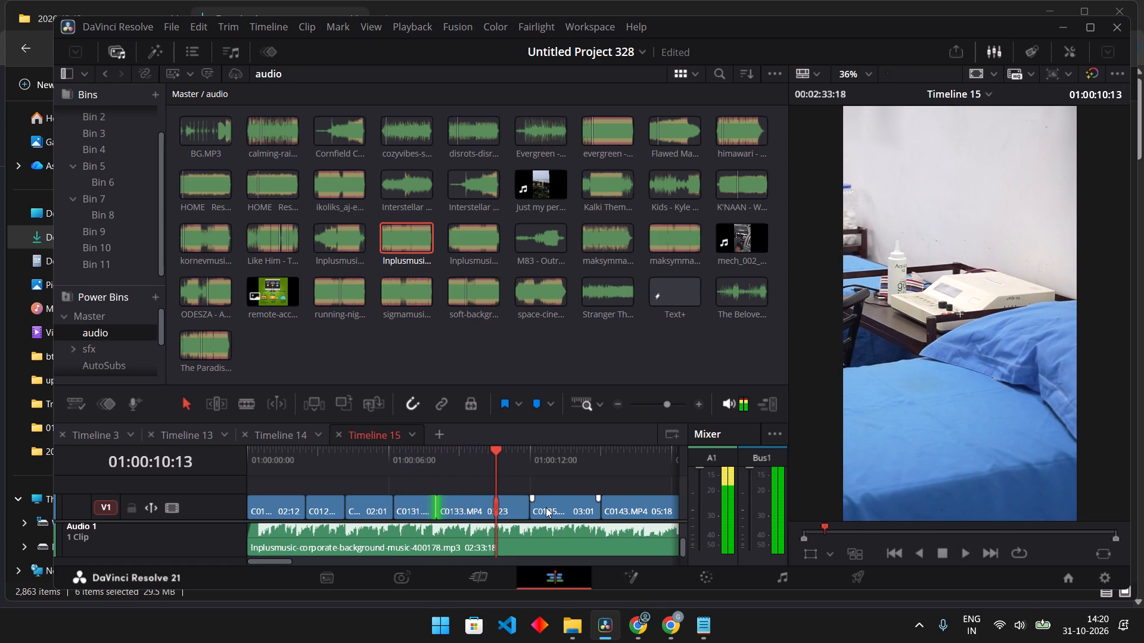
key(space)
key(space)
drag(564, 509, 552, 510)
Replay the cut, move C0135 later to start at 01:00:11:20, and extend the end of C0133 to 03:19 to meet it.
key(space)
key(space)
click(507, 468)
key(space)
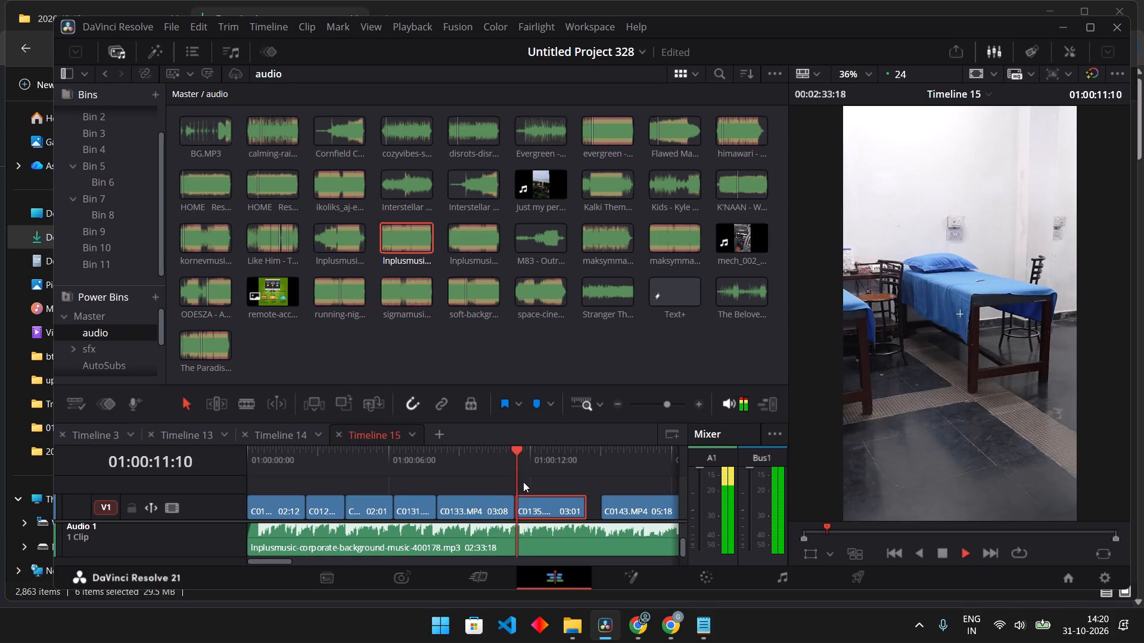
key(space)
drag(536, 506, 542, 506)
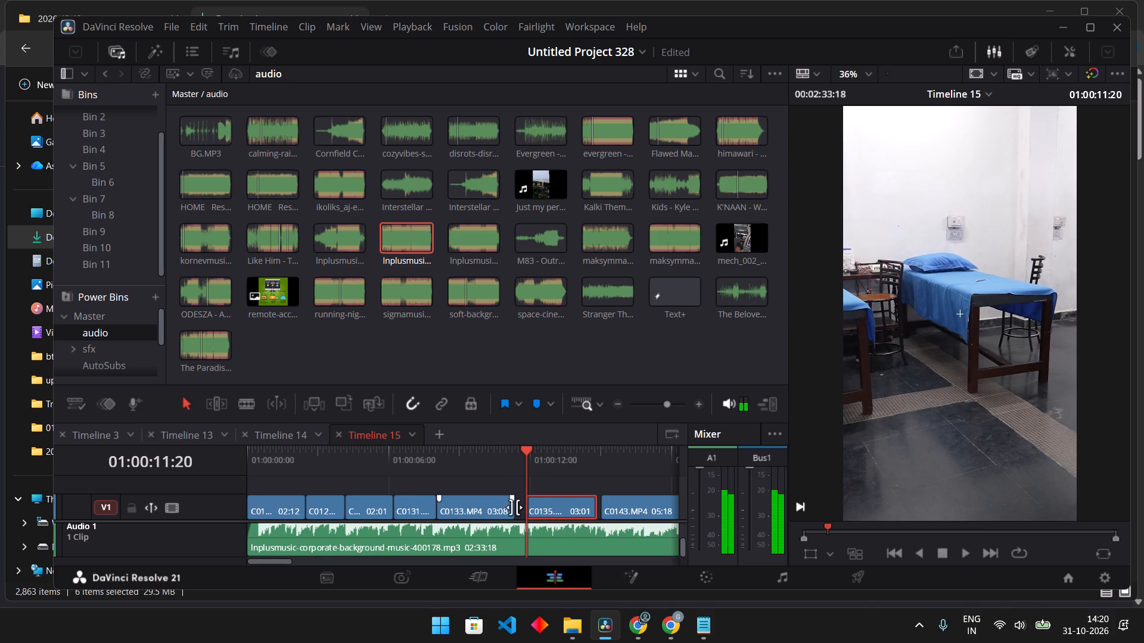
drag(514, 507, 524, 508)
Play back C0135 and move clip C0143 earlier over its end, cutting C0135 to 02:16.
click(512, 475)
key(space)
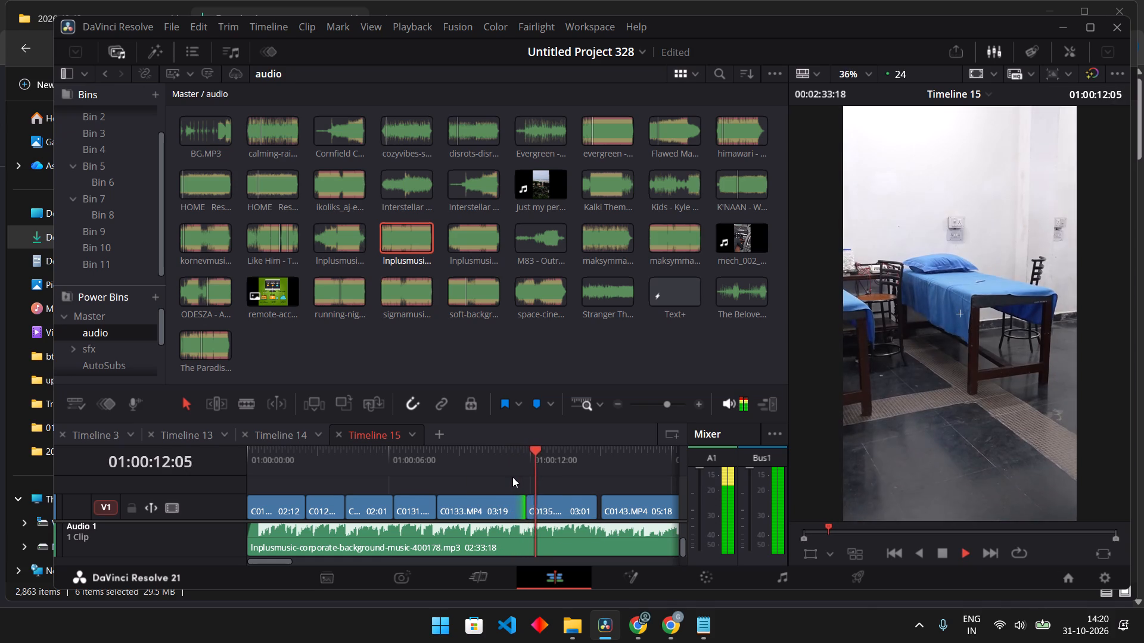
drag(660, 510, 646, 508)
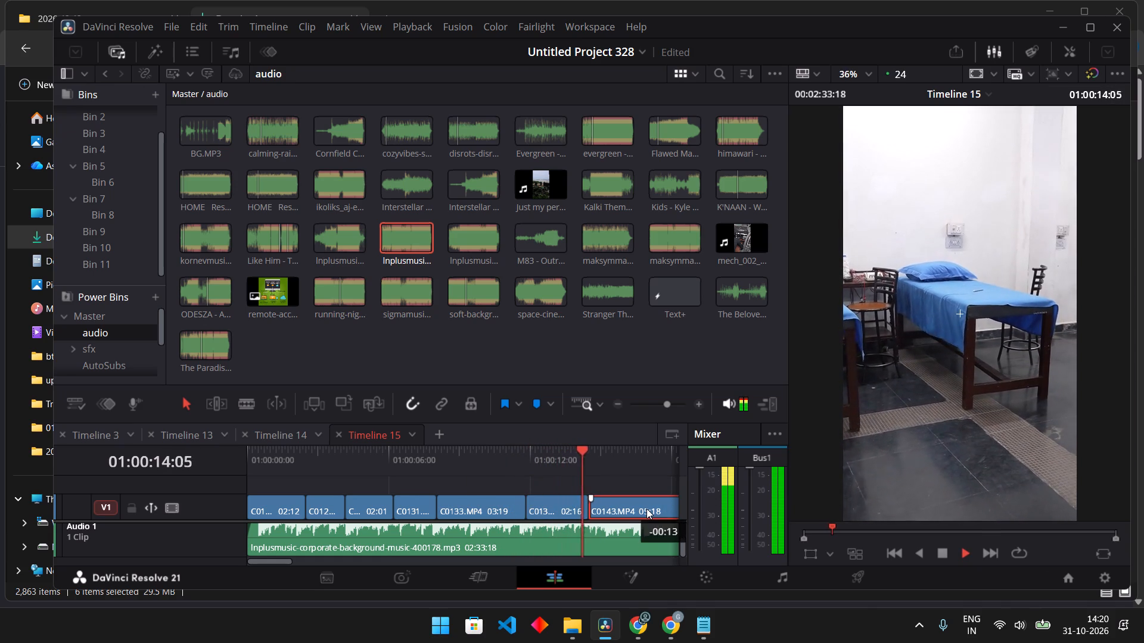
Replay the cut between C0135 and C0143 and roll it later, making C0135 03:06 and C0143 05:04.
key(space)
click(554, 463)
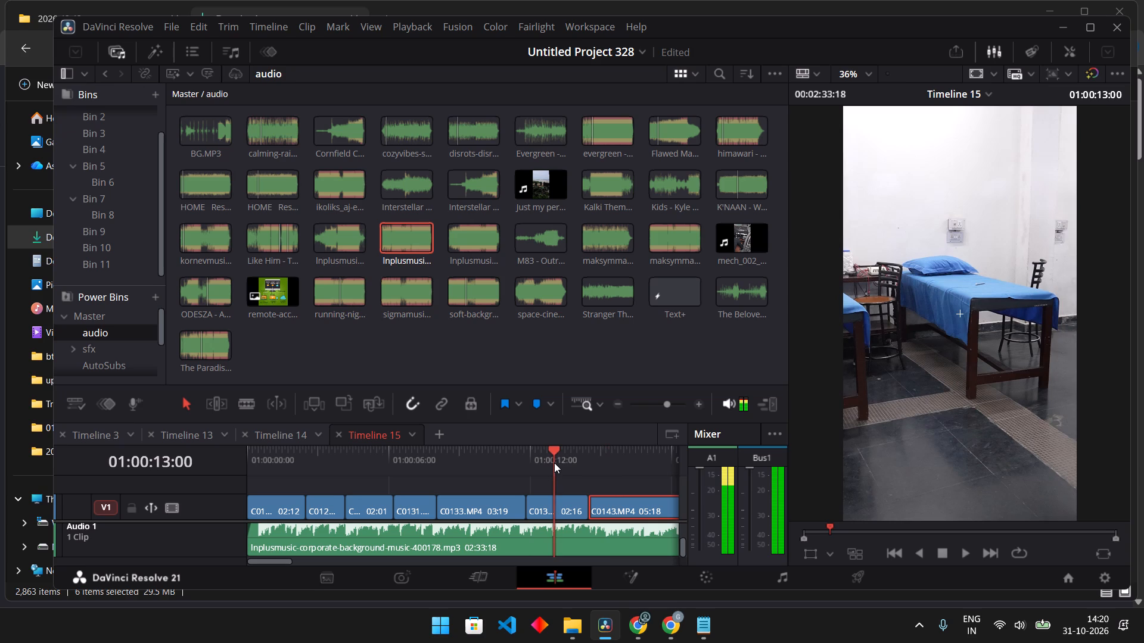
key(space)
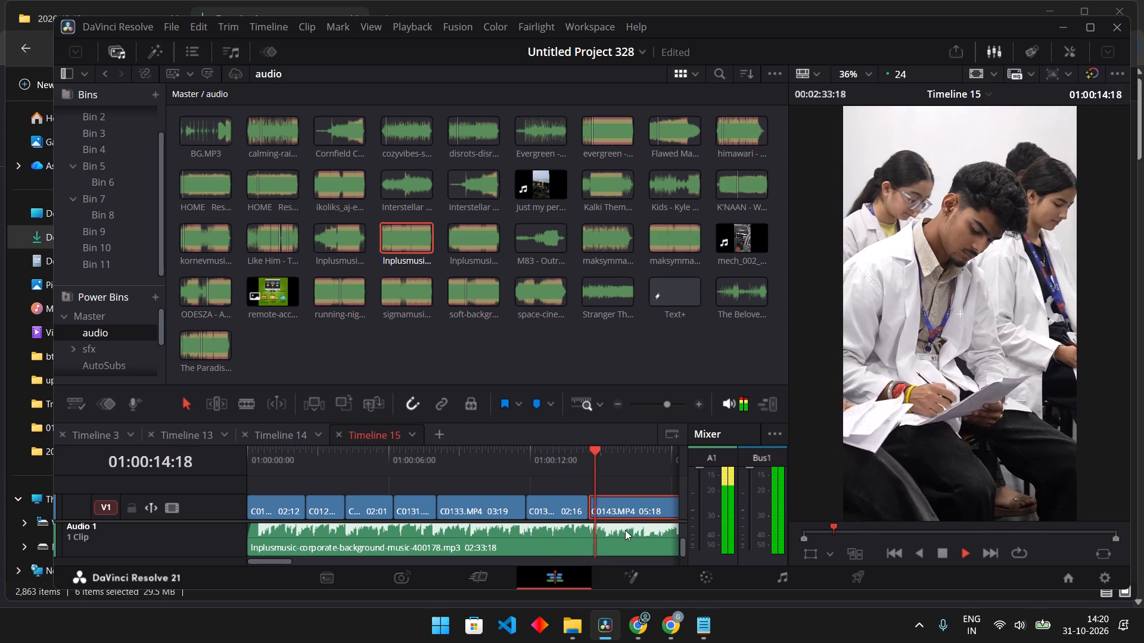
key(space)
scroll(628, 536, up, 1)
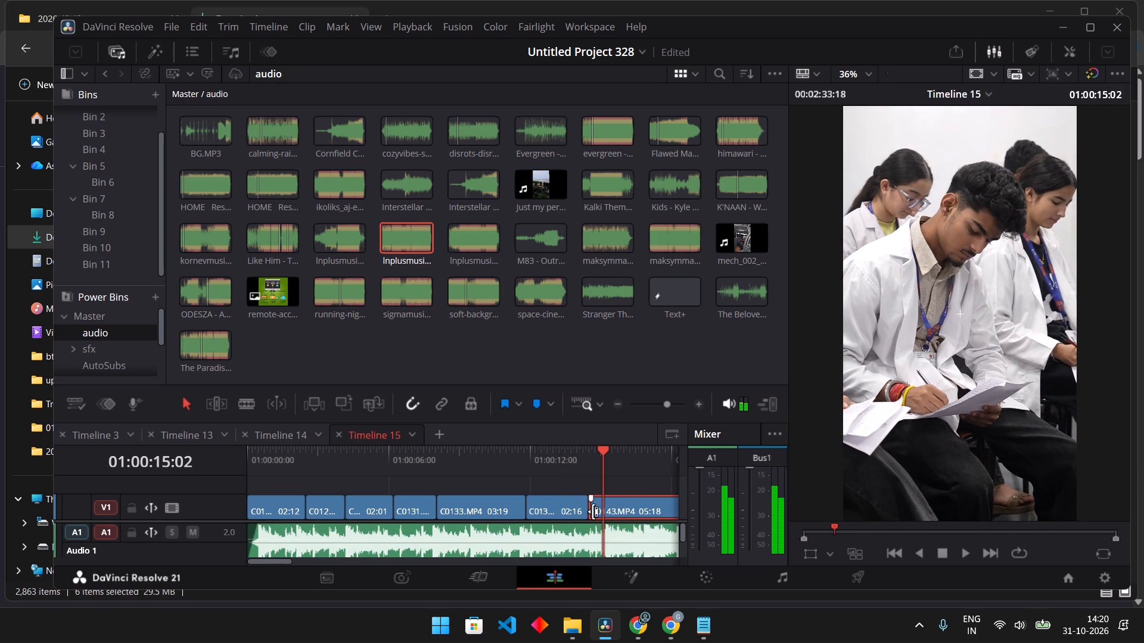
drag(586, 511, 604, 510)
Play back from C0135 through C0143 and move clip C0136 earlier over the end of C0143, cutting C0143 to 03:19.
click(582, 464)
key(space)
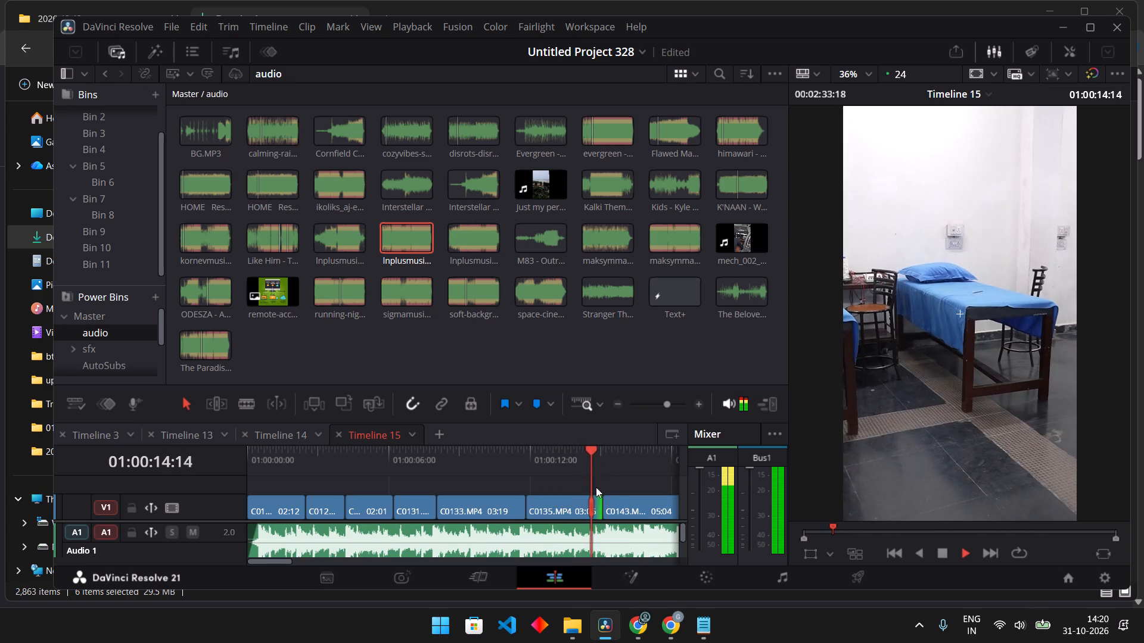
middle_drag(619, 522, 582, 518)
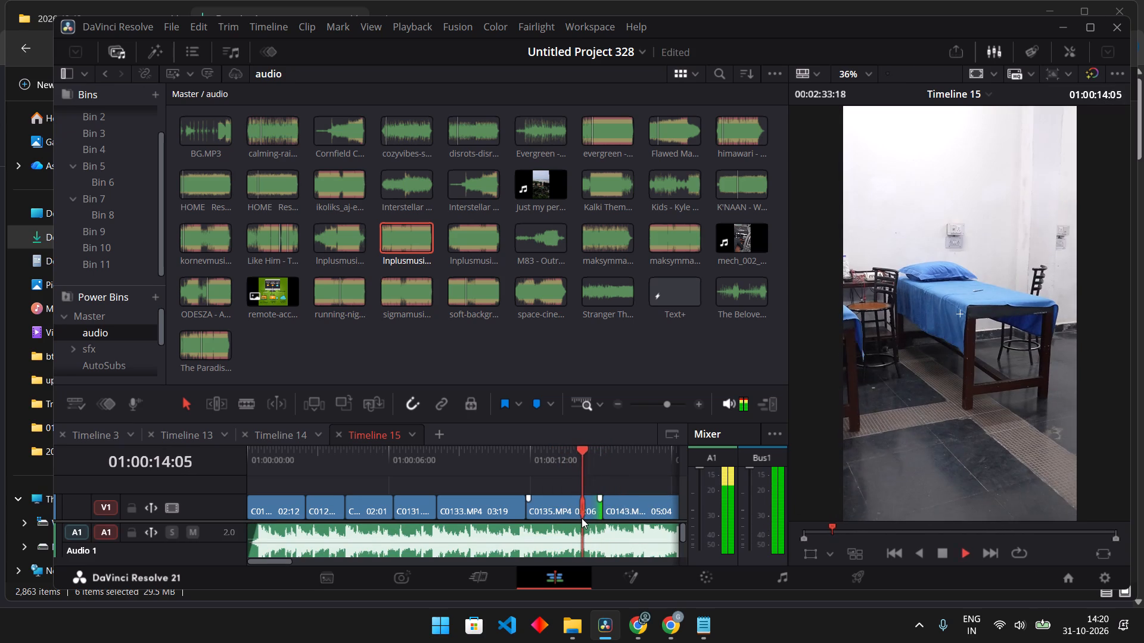
key(space)
key(space)
key(space)
key(space)
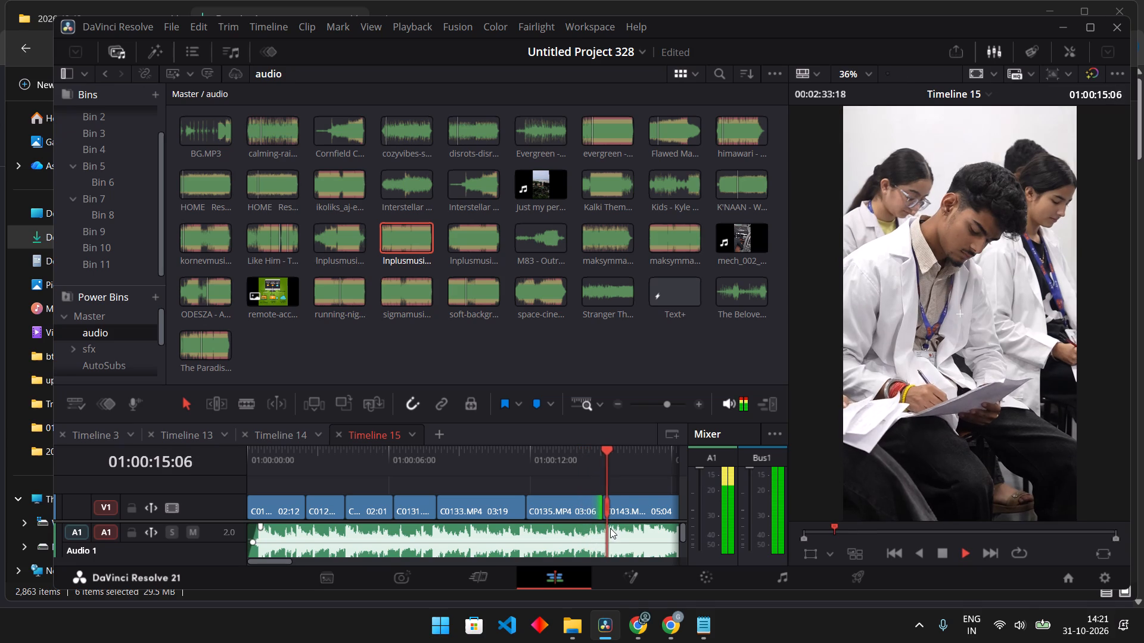
middle_drag(610, 531, 430, 542)
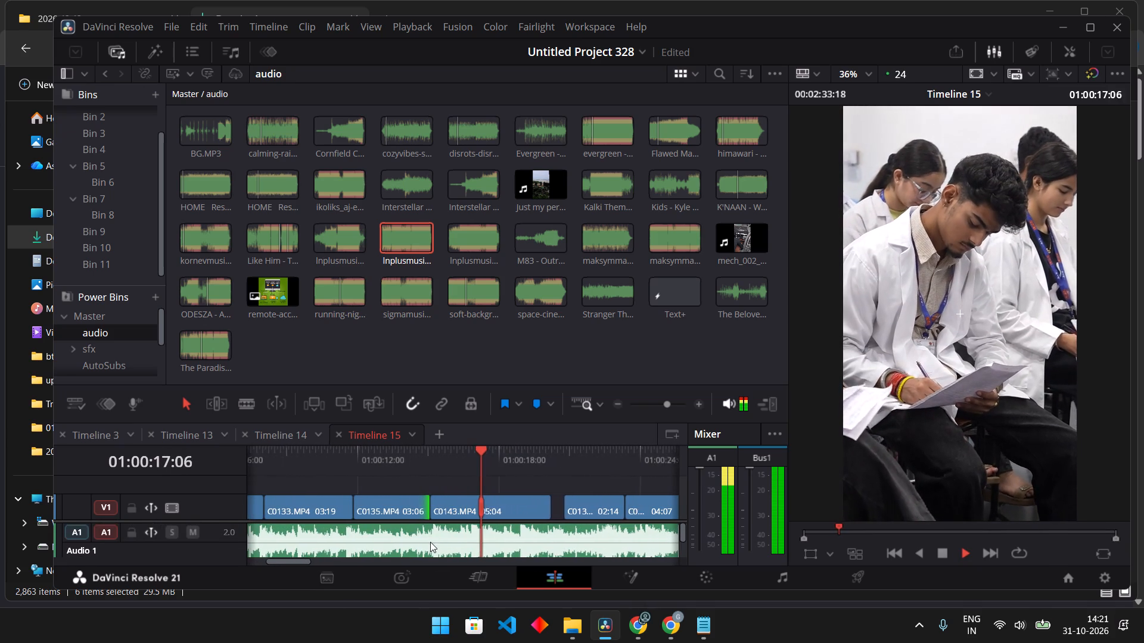
middle_drag(430, 542, 427, 542)
key(space)
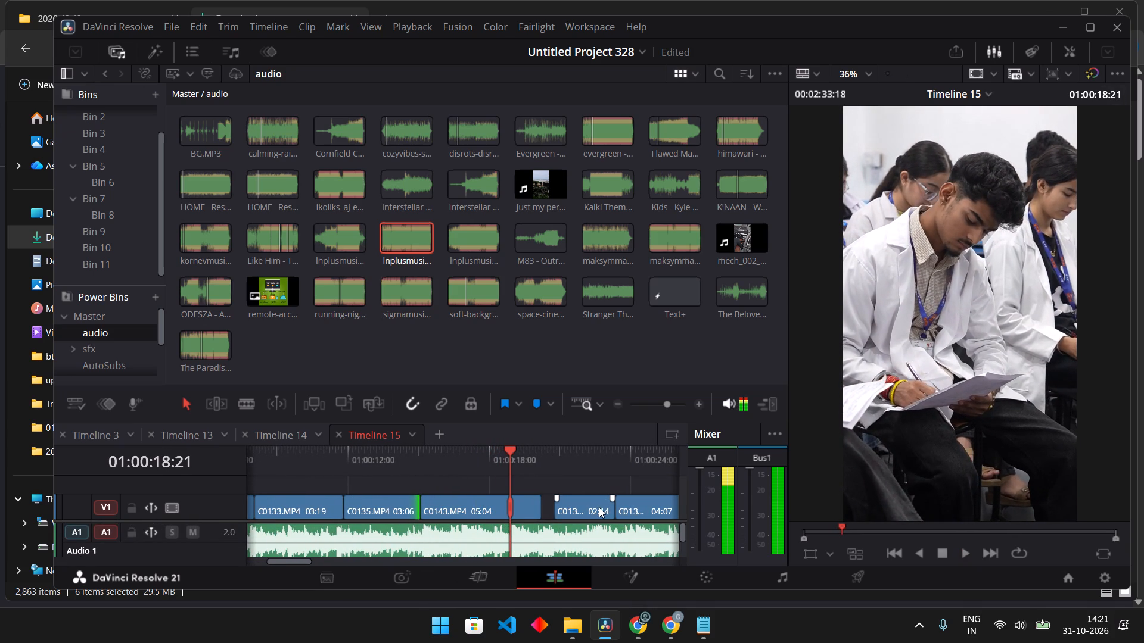
drag(593, 508, 554, 509)
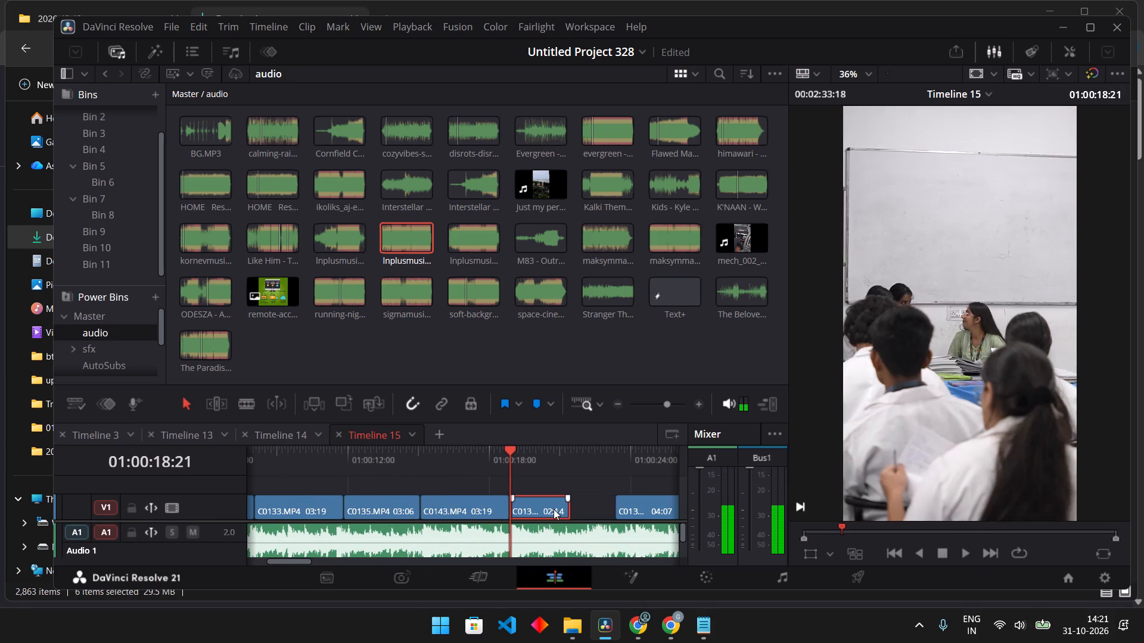
Play back C0136 and move clip C0138 earlier over its end, cutting C0136 to 02:08.
key(space)
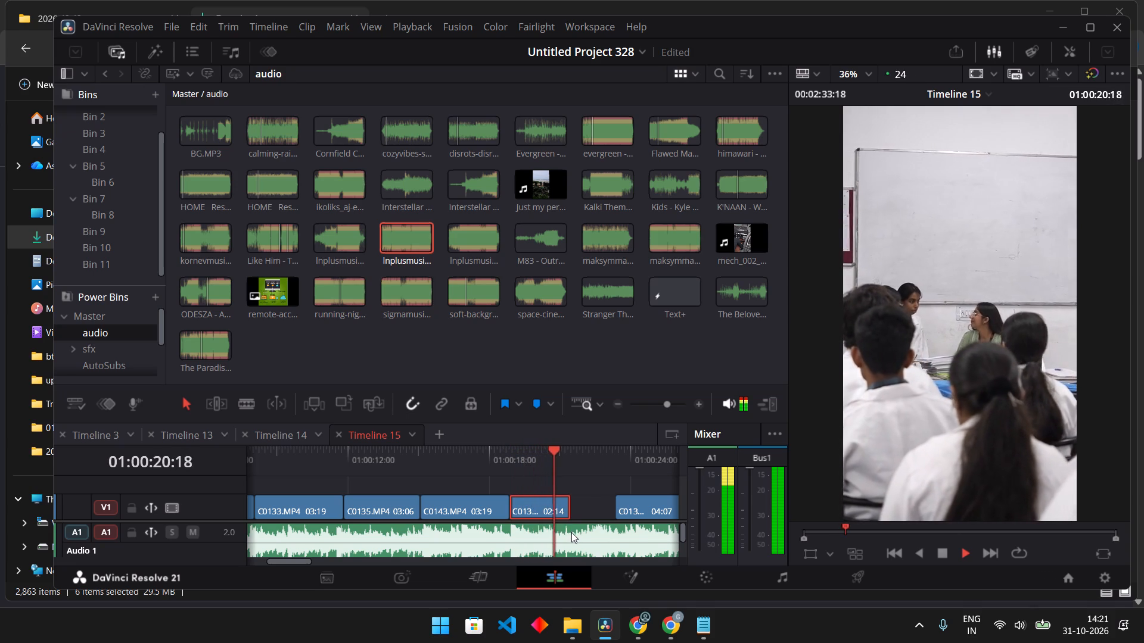
key(space)
drag(636, 509, 595, 510)
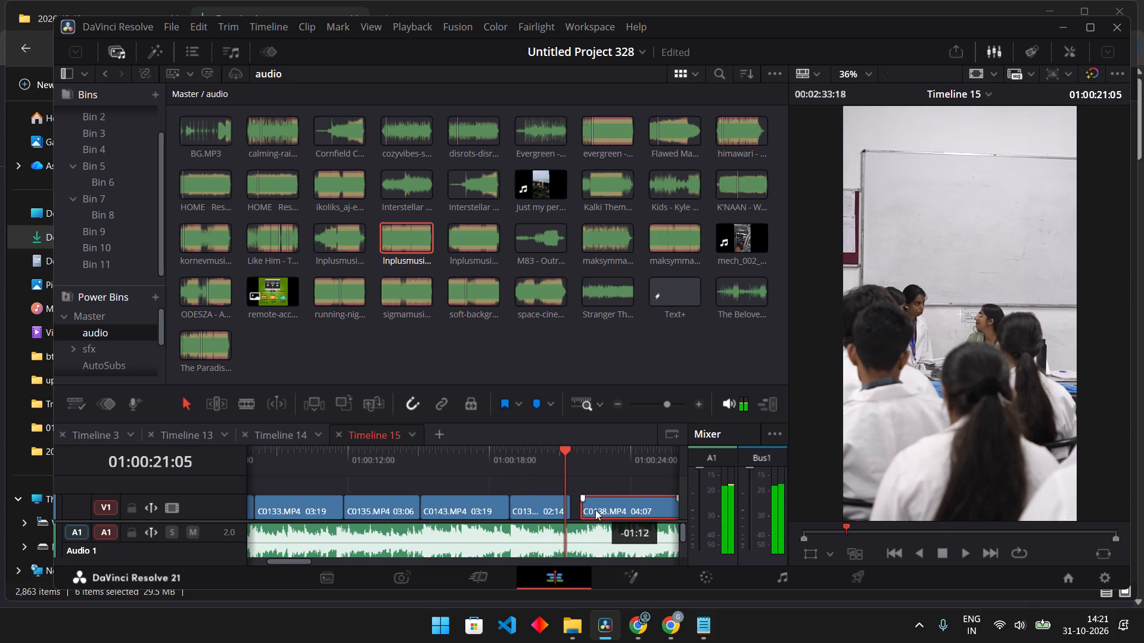
drag(595, 510, 584, 508)
Play back C0138 and move clip C0137 earlier so it starts right at the end of C0138.
key(space)
scroll(590, 532, up, 1)
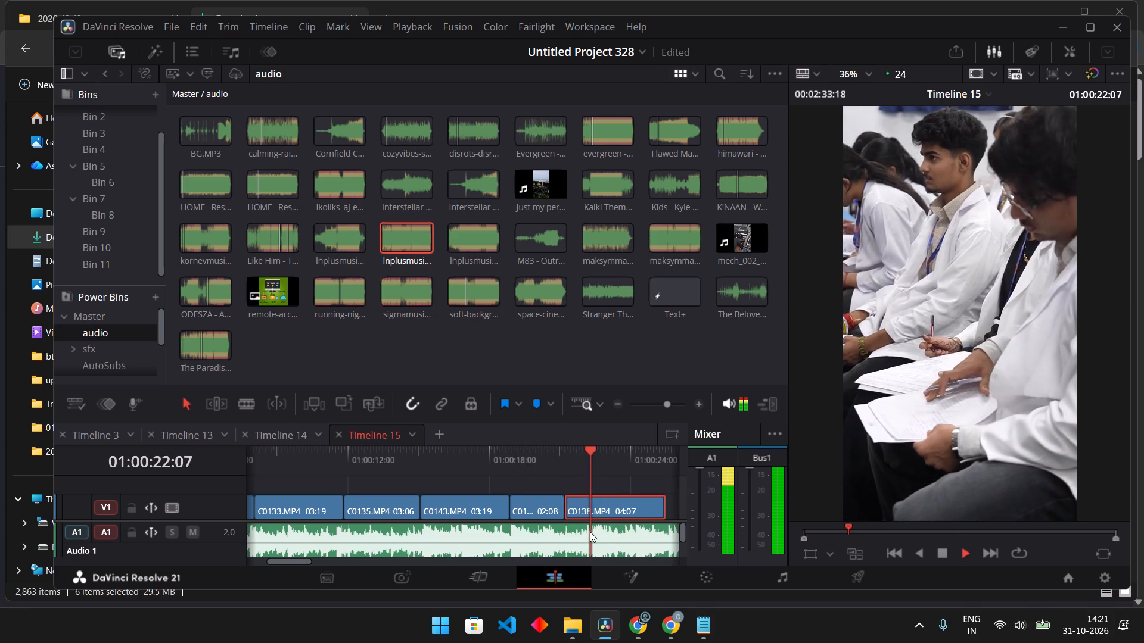
middle_drag(590, 532, 477, 526)
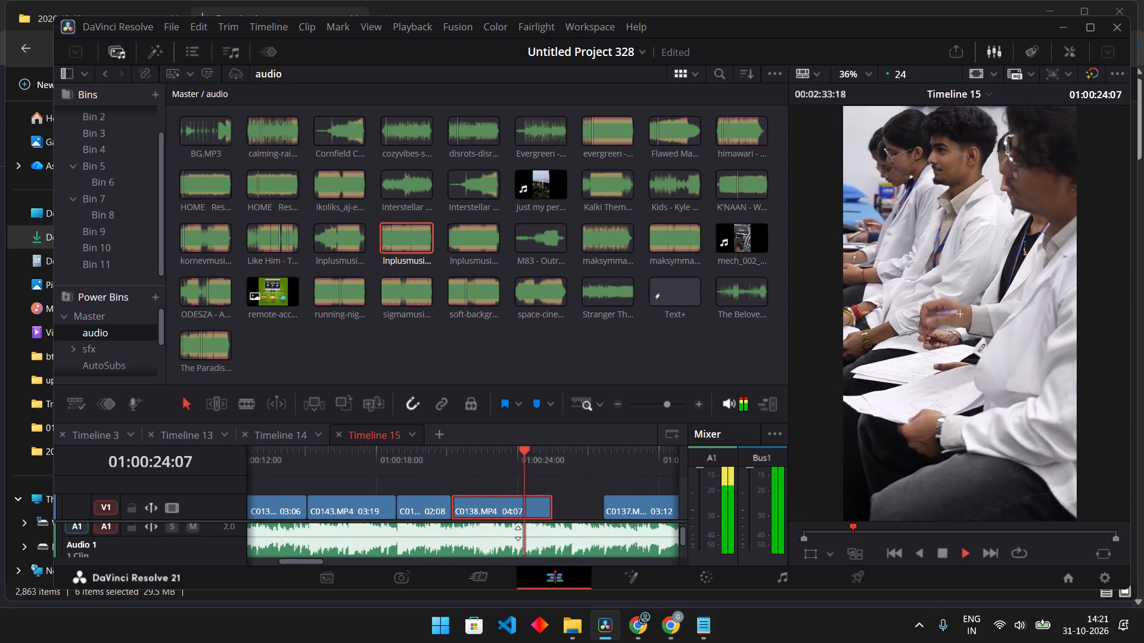
key(space)
drag(654, 508, 616, 510)
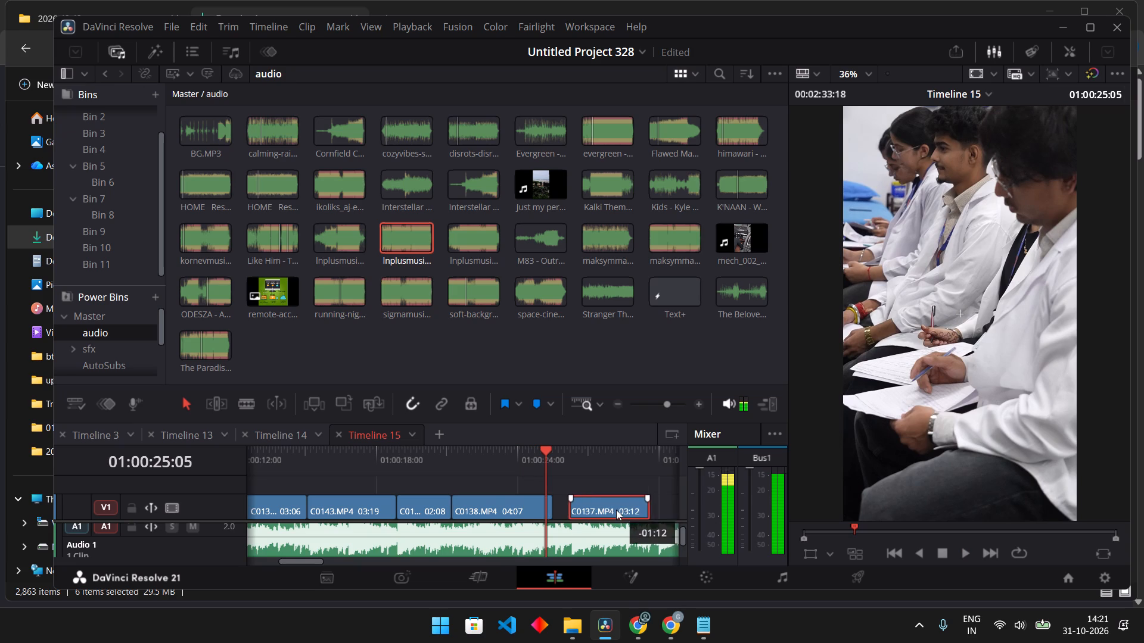
drag(616, 510, 610, 510)
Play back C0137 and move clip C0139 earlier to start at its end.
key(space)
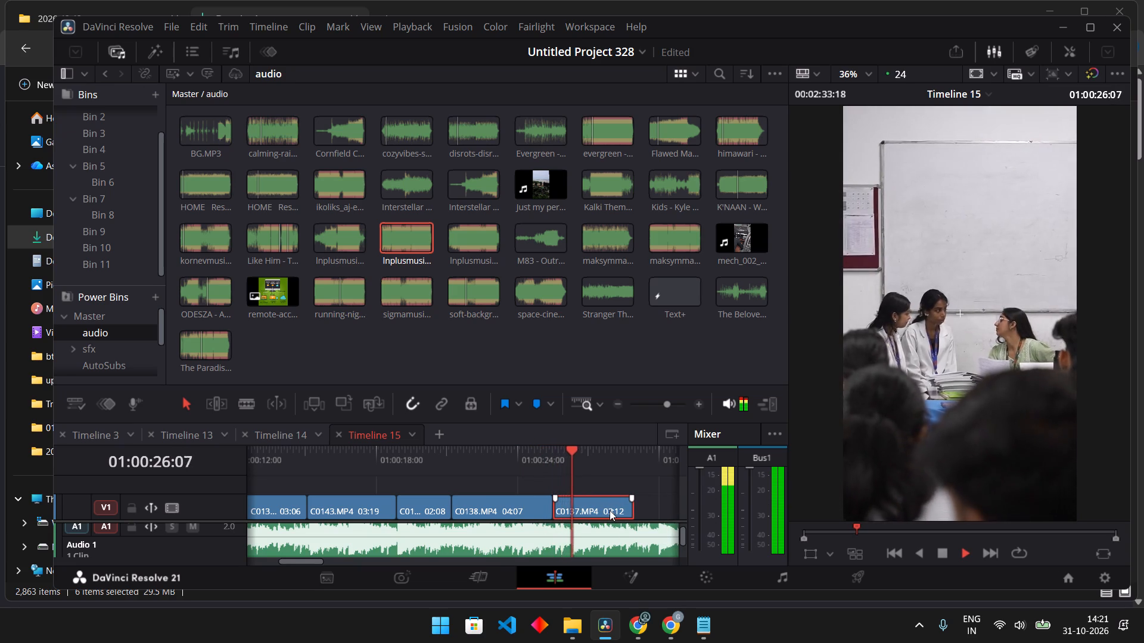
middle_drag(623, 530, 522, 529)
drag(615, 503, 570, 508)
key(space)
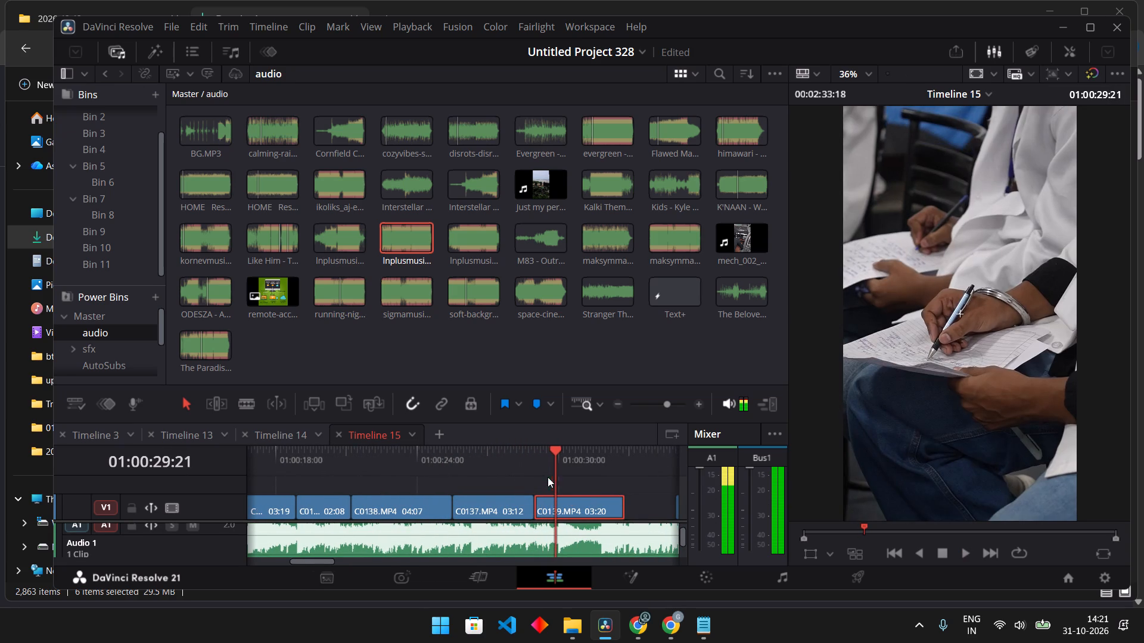
Replay the cut between C0137 and C0139 and move C0139 earlier to replace C0137, starting at the end of C0138.
click(516, 463)
key(space)
key(space)
key(space)
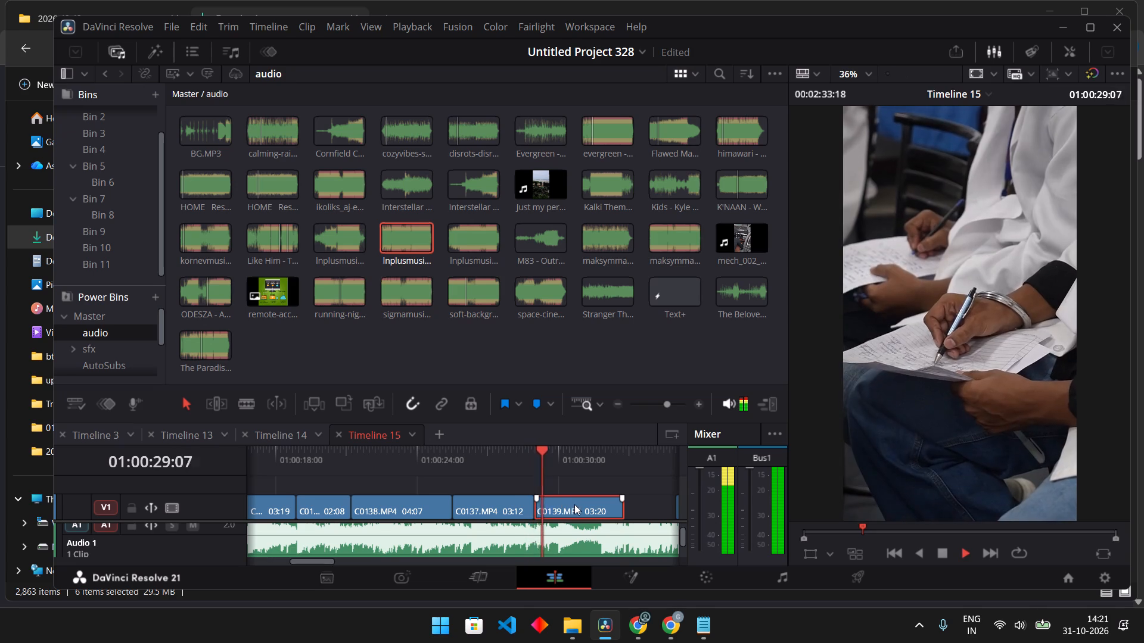
drag(575, 504, 494, 506)
Play back C0139 and move clip C0140 earlier over its end, cutting C0139 to 03:00.
click(407, 455)
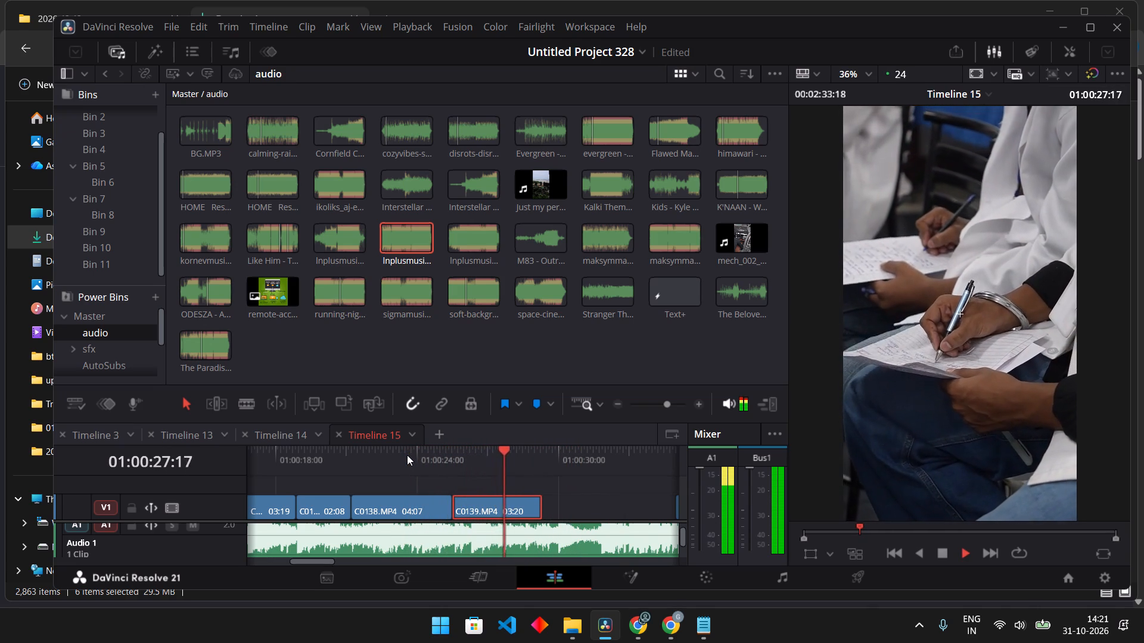
key(space)
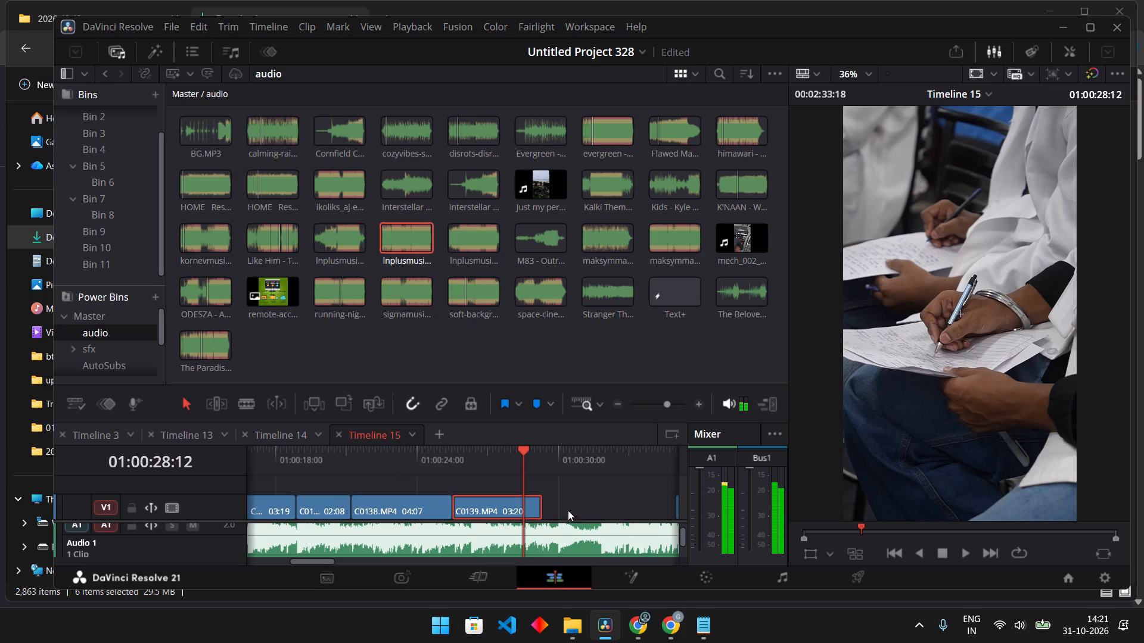
middle_drag(650, 513, 521, 498)
drag(581, 506, 435, 501)
Play into C0140, trim its start at 01:00:30:00 to leave 02:08, and move it back to meet C0139.
key(space)
key(space)
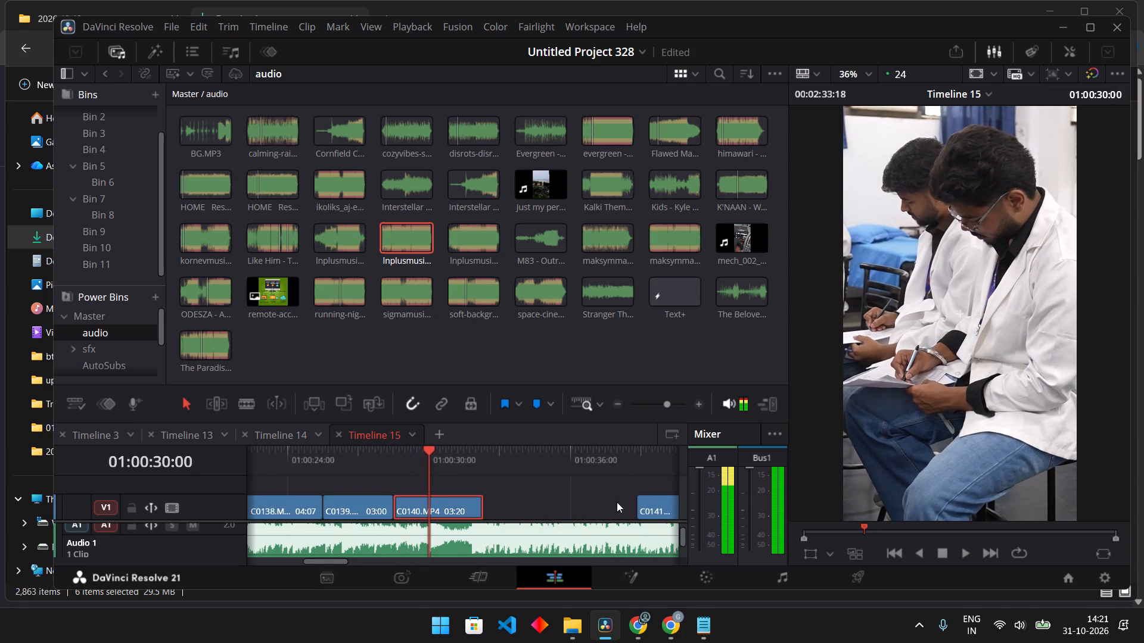
key(shift+braceleft)
drag(452, 501, 427, 501)
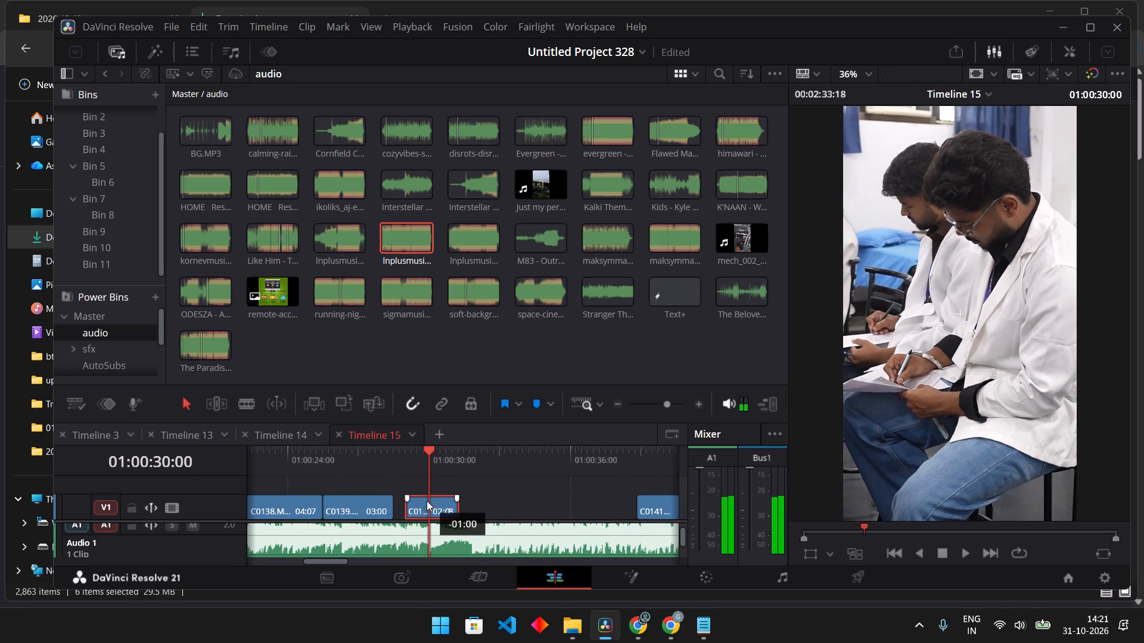
drag(427, 501, 424, 501)
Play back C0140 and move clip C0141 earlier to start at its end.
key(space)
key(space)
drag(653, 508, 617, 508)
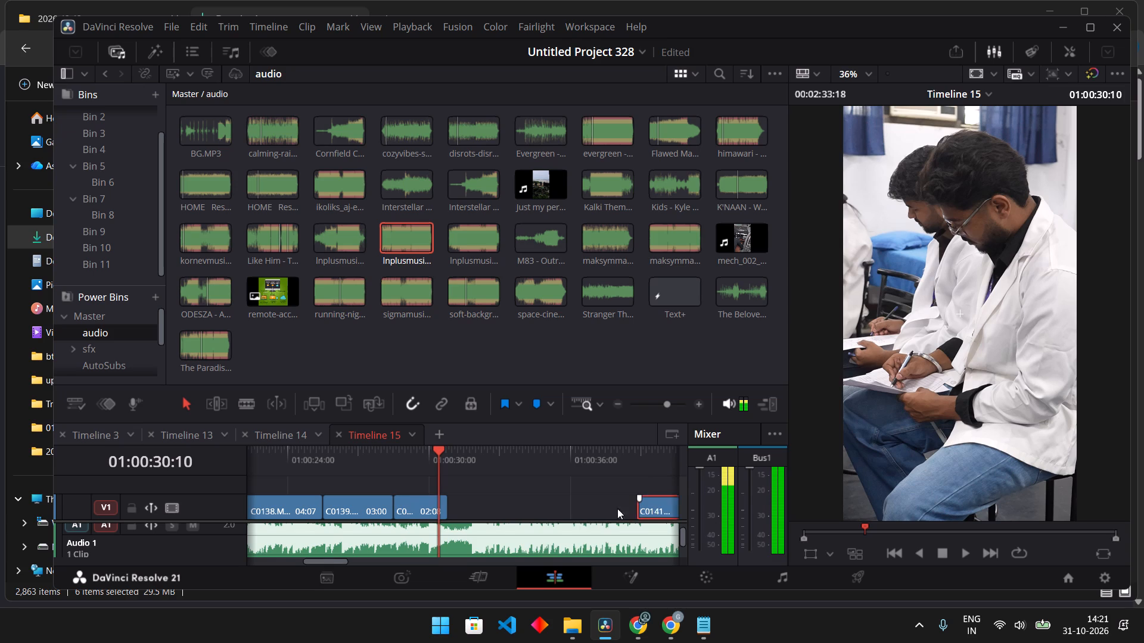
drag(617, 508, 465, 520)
Play back C0141 and trim the end of the background music to 01:00:31:16.
key(space)
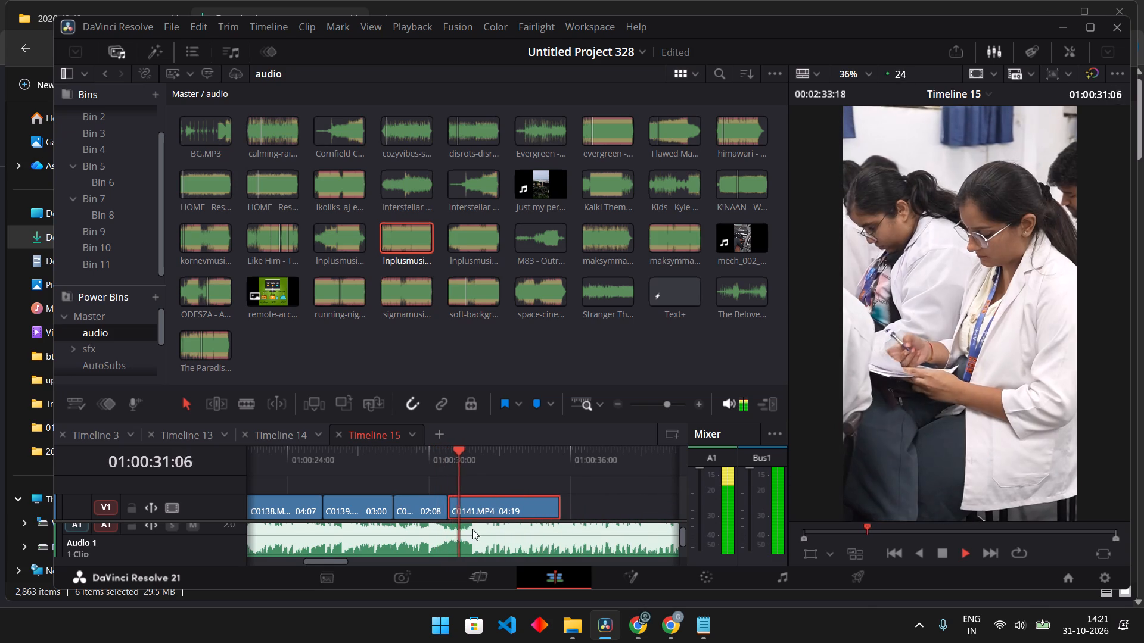
key(space)
click(470, 472)
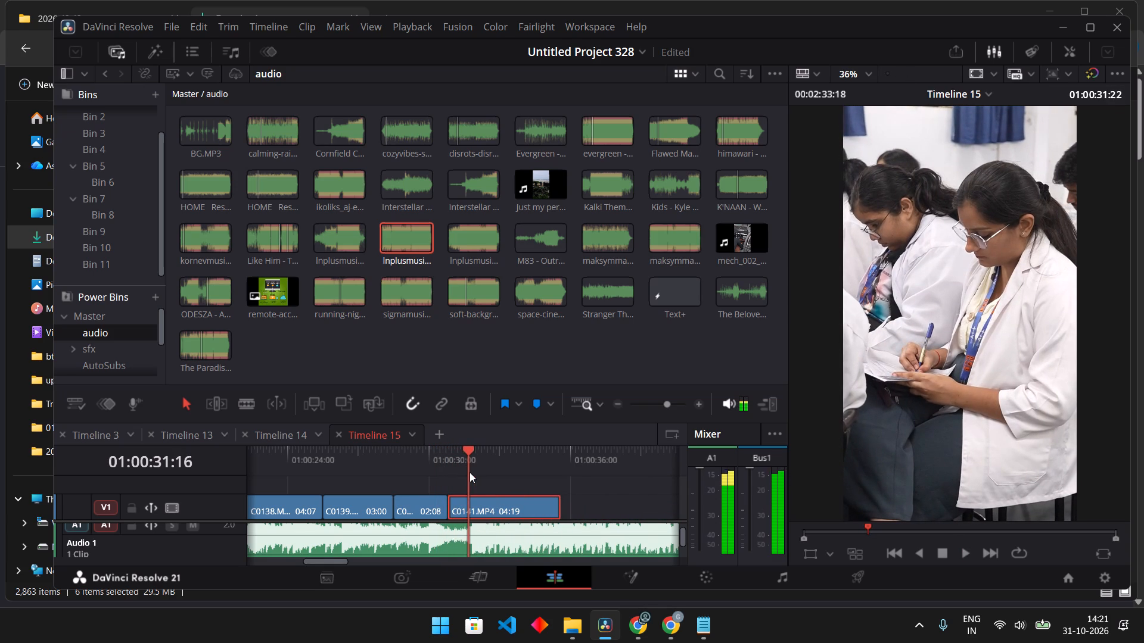
click(476, 539)
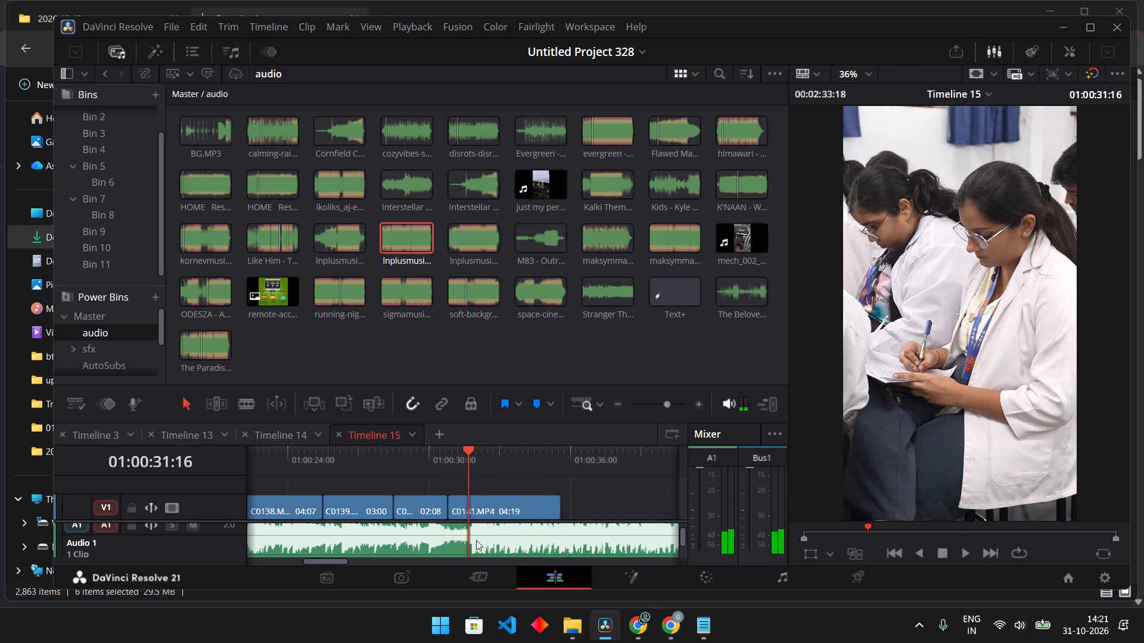
key(shift+braceright)
scroll(465, 538, up, 1)
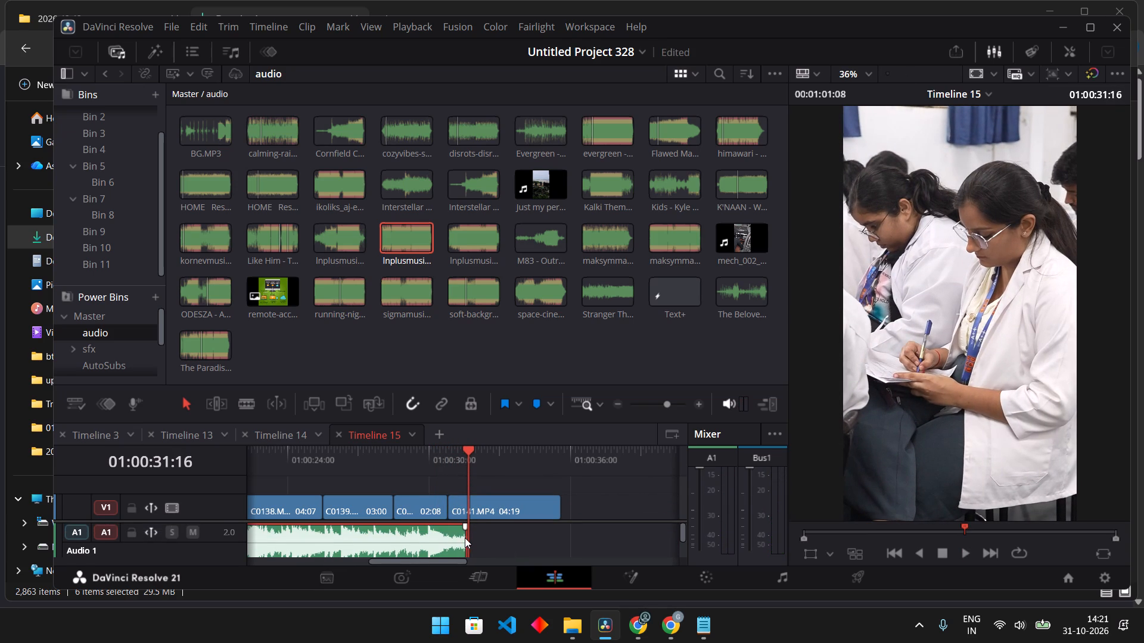
Shorten the background music to finish with C0140 and add a short fade-out at its end.
drag(462, 527, 436, 524)
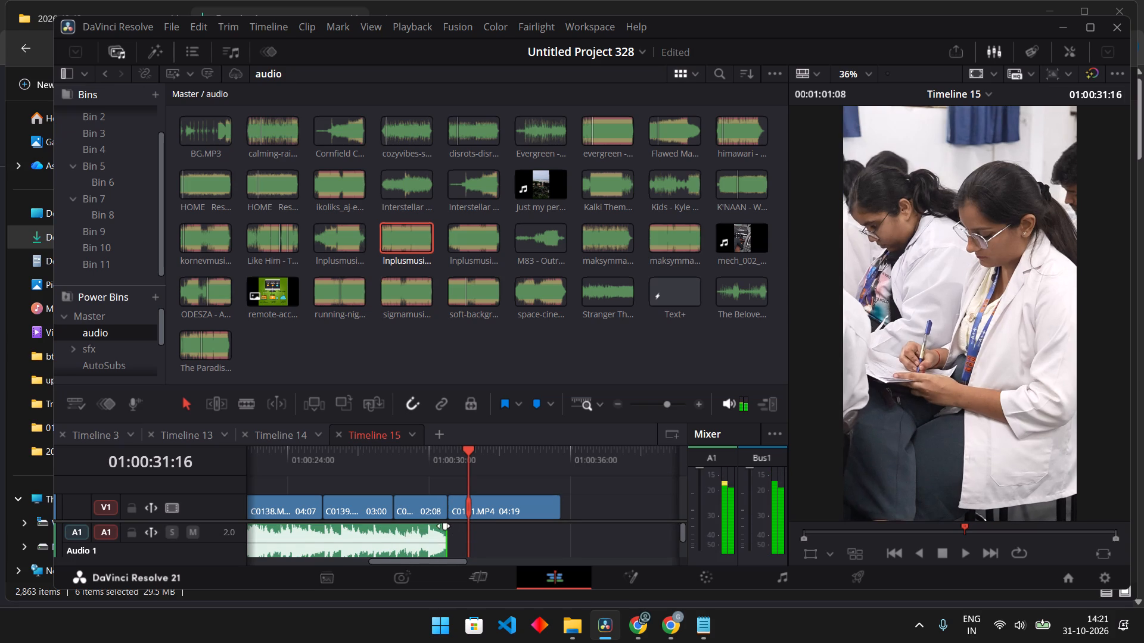
click(442, 529)
drag(446, 529, 430, 528)
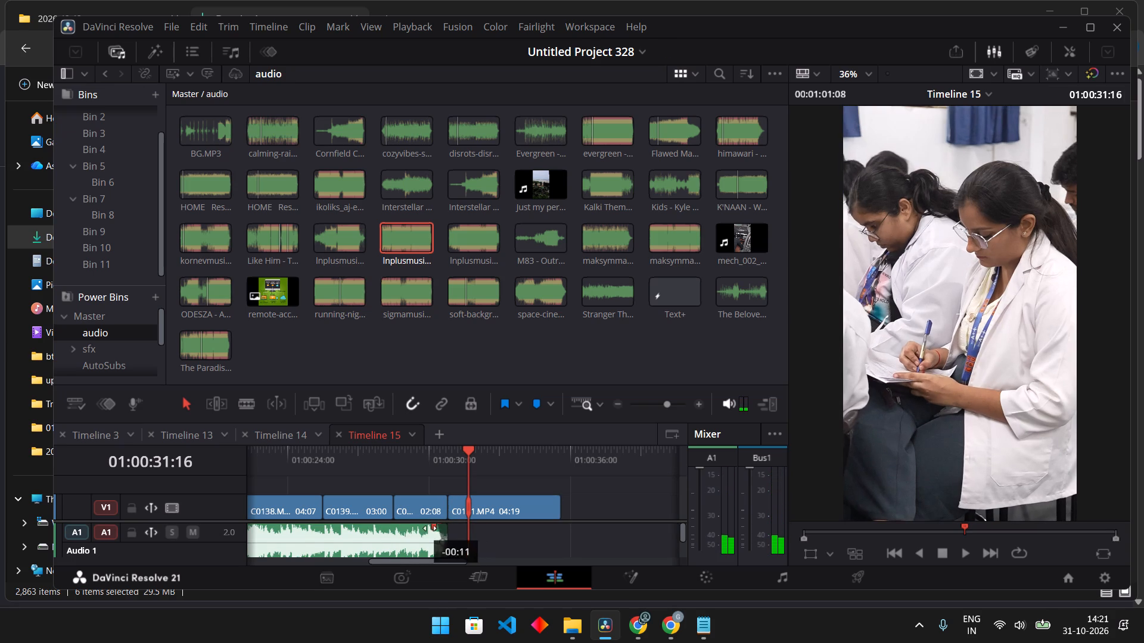
drag(430, 528, 422, 528)
Move clip C0141 onto video track V2 near the beginning, starting at about 01:00:07:00 above C0131.
drag(484, 508, 286, 477)
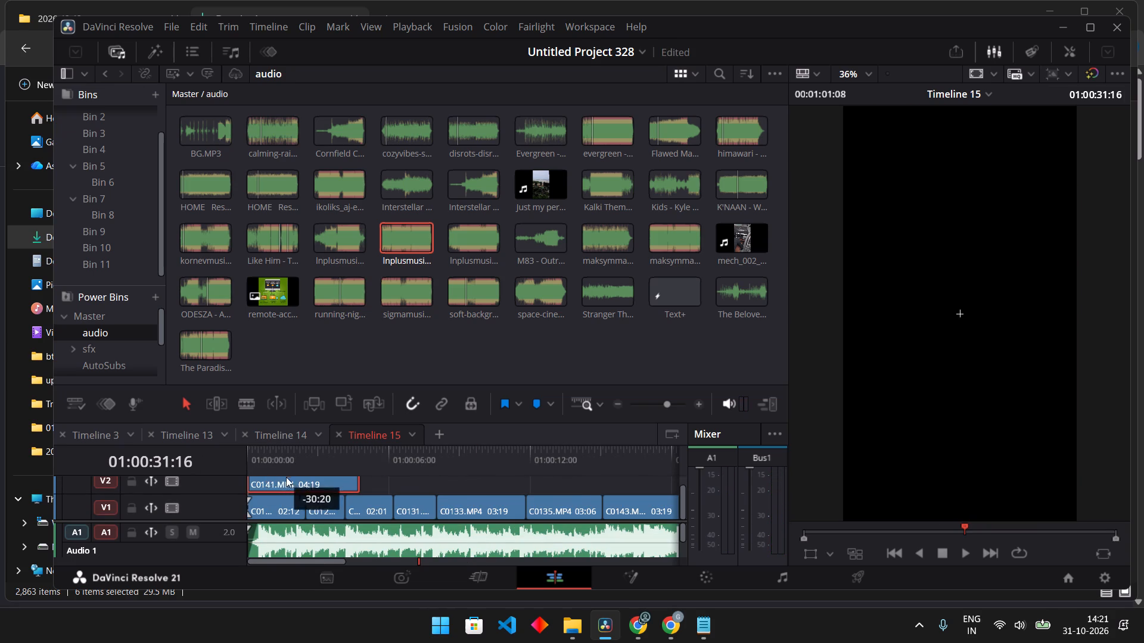
drag(286, 477, 445, 492)
Play the timeline from its beginning and trim the end of C0141 on V2 to the start of C0133.
drag(298, 460, 285, 457)
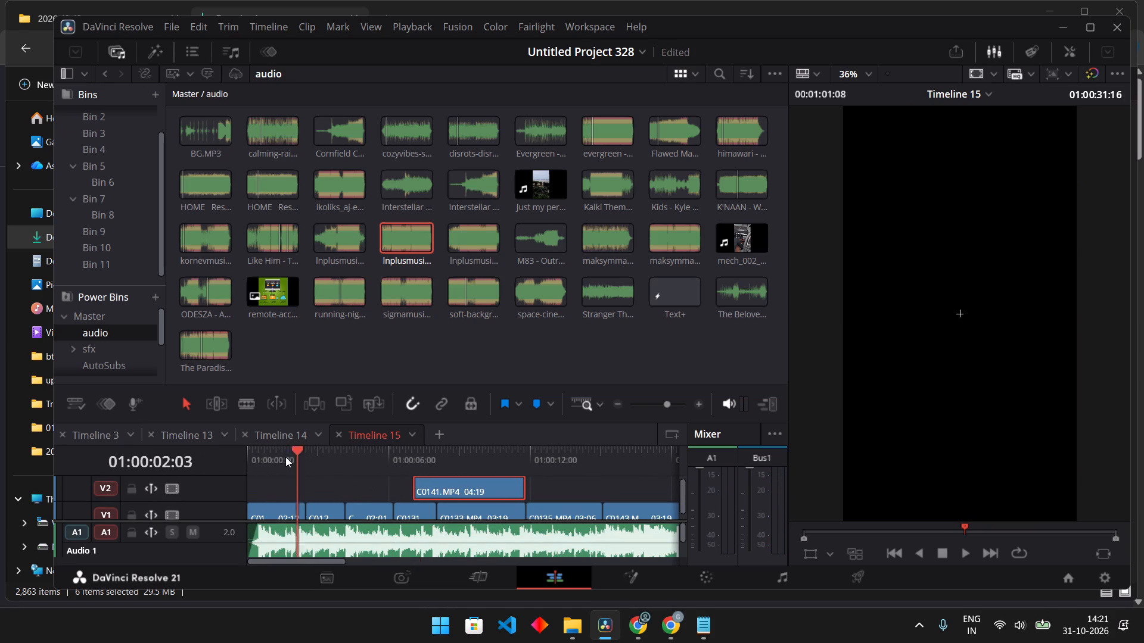
drag(285, 457, 179, 454)
key(space)
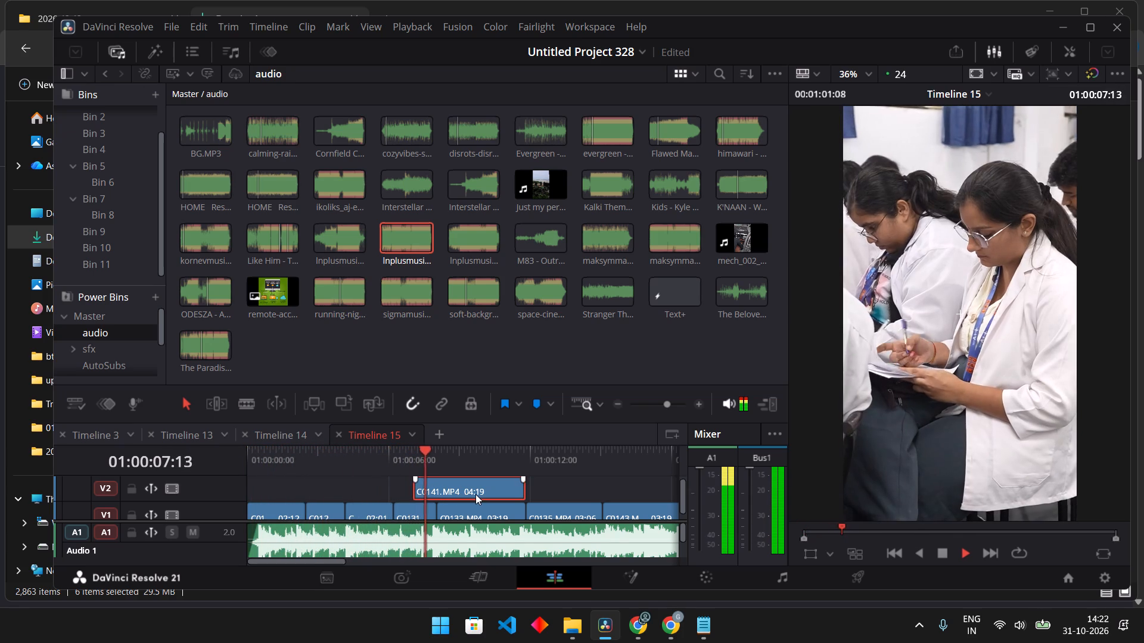
key(space)
drag(521, 491, 447, 501)
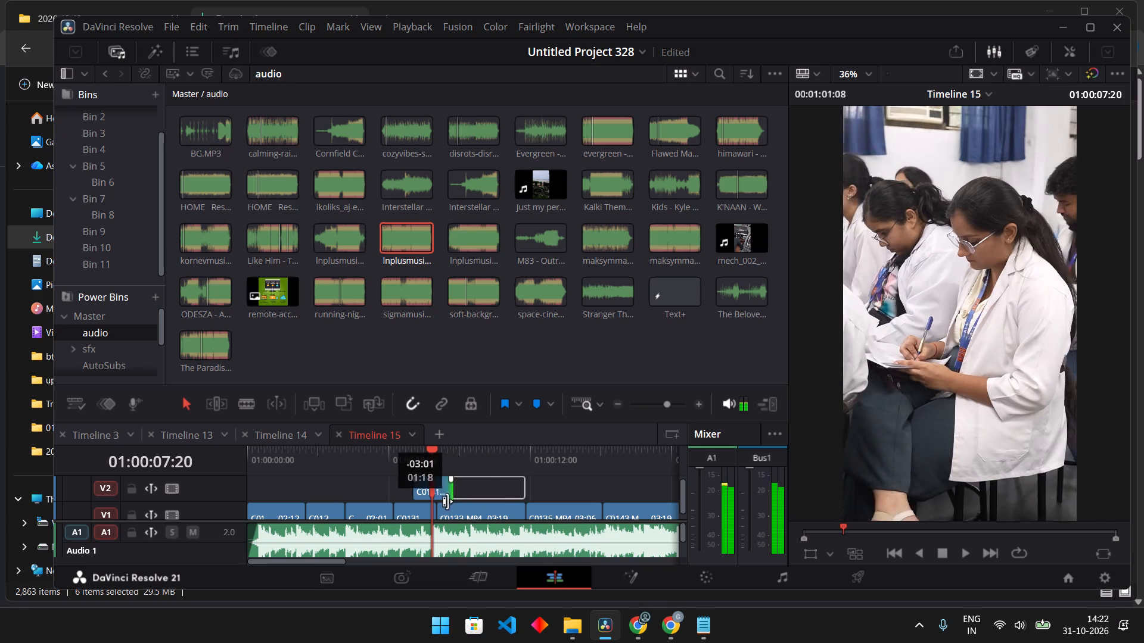
drag(447, 501, 437, 506)
Replay from the C0141 overlay through C0133 and delete clip C0135.
click(397, 475)
key(space)
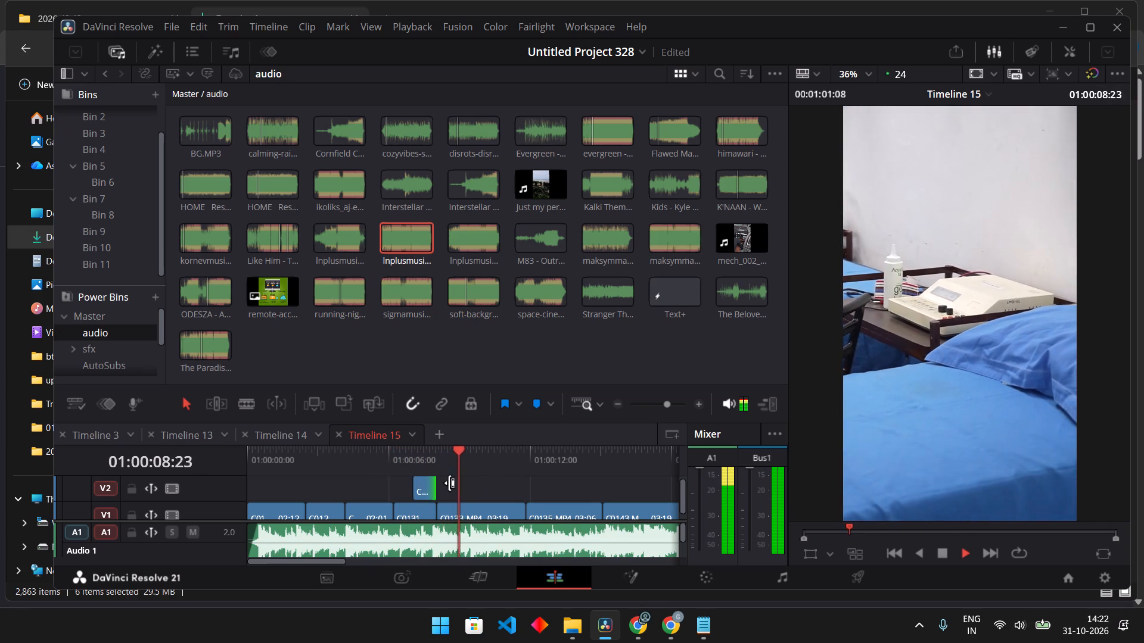
scroll(520, 494, up, 1)
scroll(520, 494, down, 1)
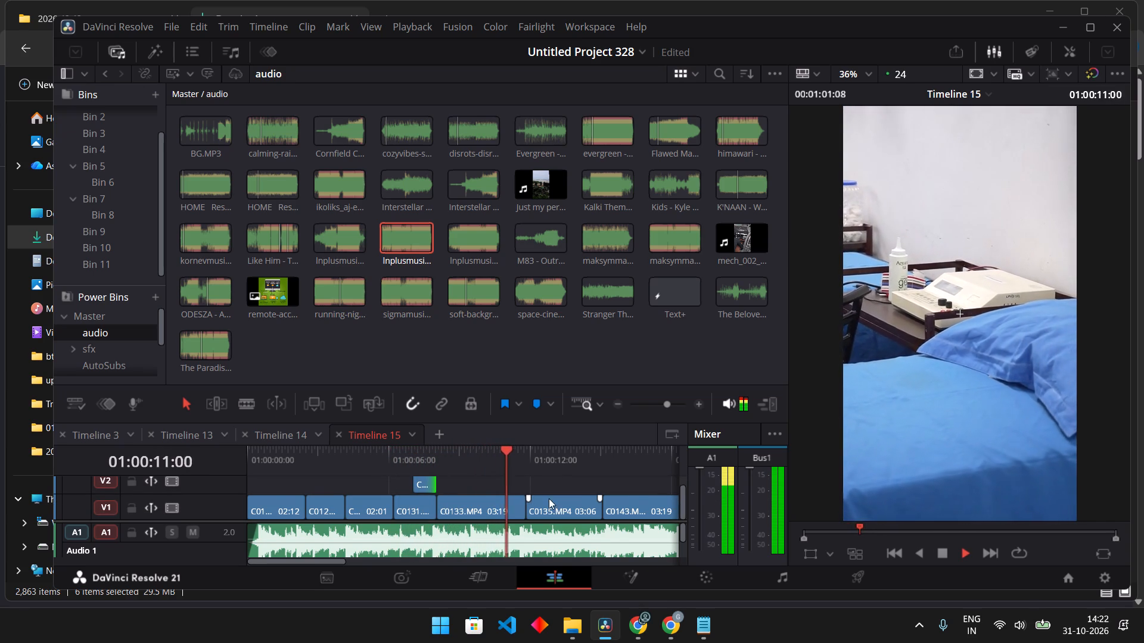
key(space)
middle_drag(555, 505, 442, 498)
click(444, 498)
key(BackSpace)
Find clip C0142 further along the timeline and trim its start to 01:00:48:03, leaving 04:03.
middle_drag(479, 498, 88, 470)
scroll(88, 470, up, 1)
middle_drag(598, 501, 302, 484)
middle_drag(542, 484, 476, 485)
drag(471, 463, 517, 493)
click(523, 514)
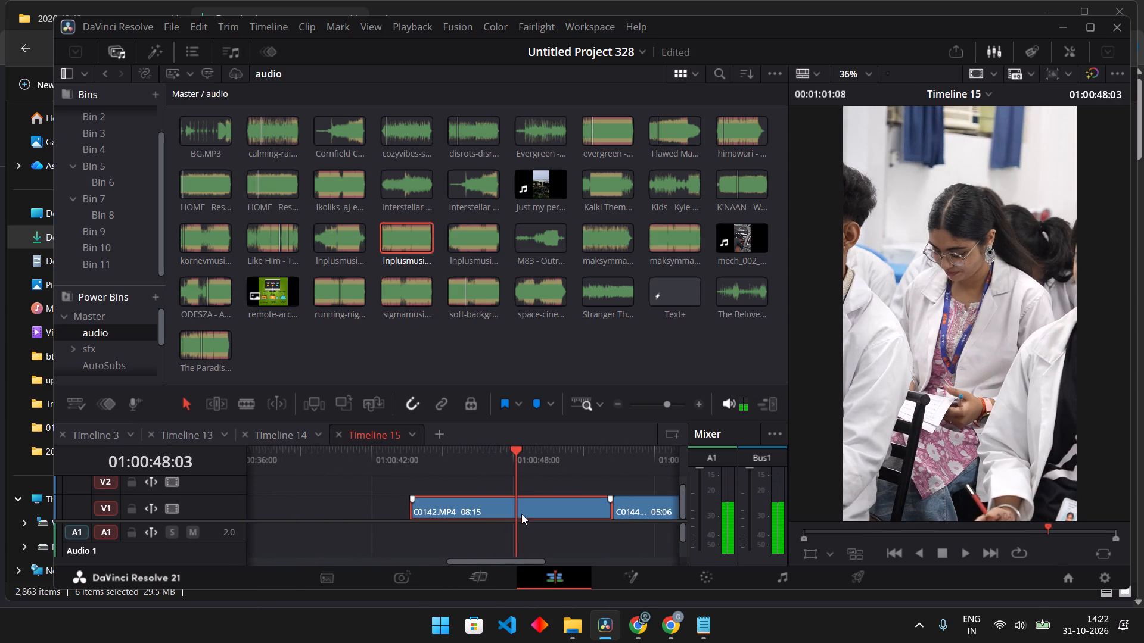
key(shift+braceleft)
Move C0142 onto V2 above the gap left by C0135, play the section, and align its start with the end of C0133.
drag(557, 504, 511, 526)
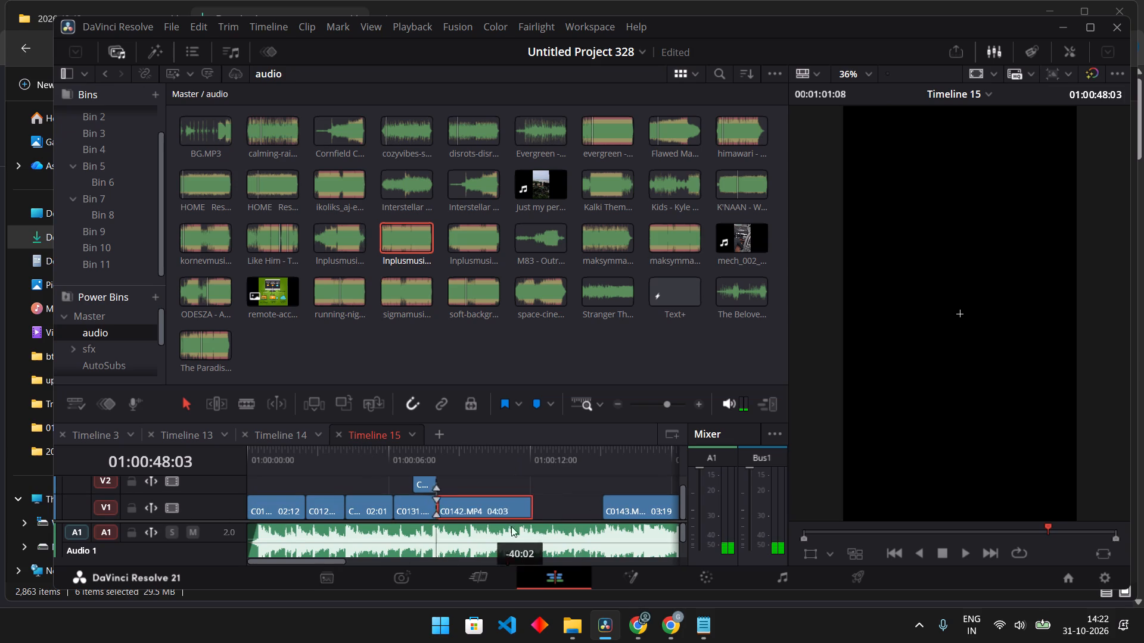
drag(511, 526, 551, 497)
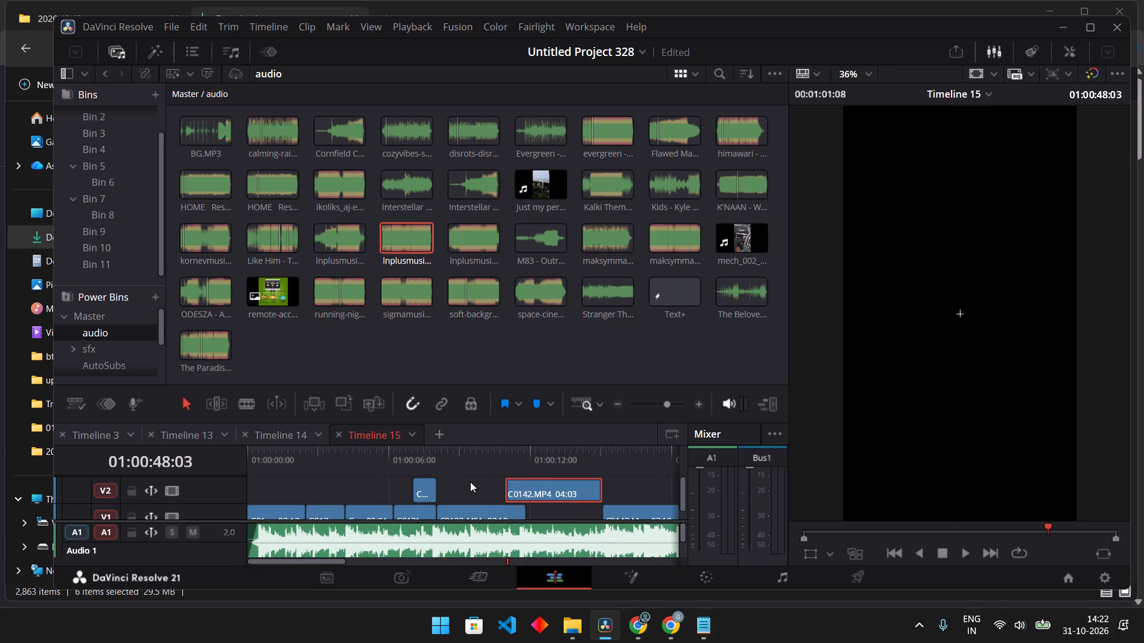
click(472, 473)
key(space)
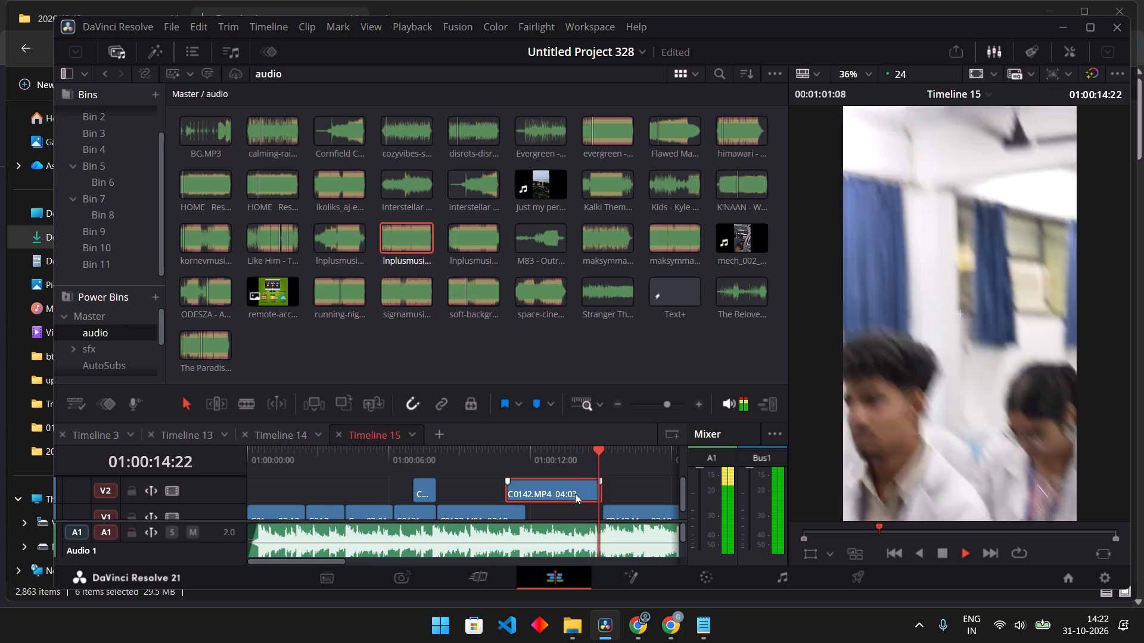
middle_drag(575, 494, 523, 494)
drag(513, 493, 531, 493)
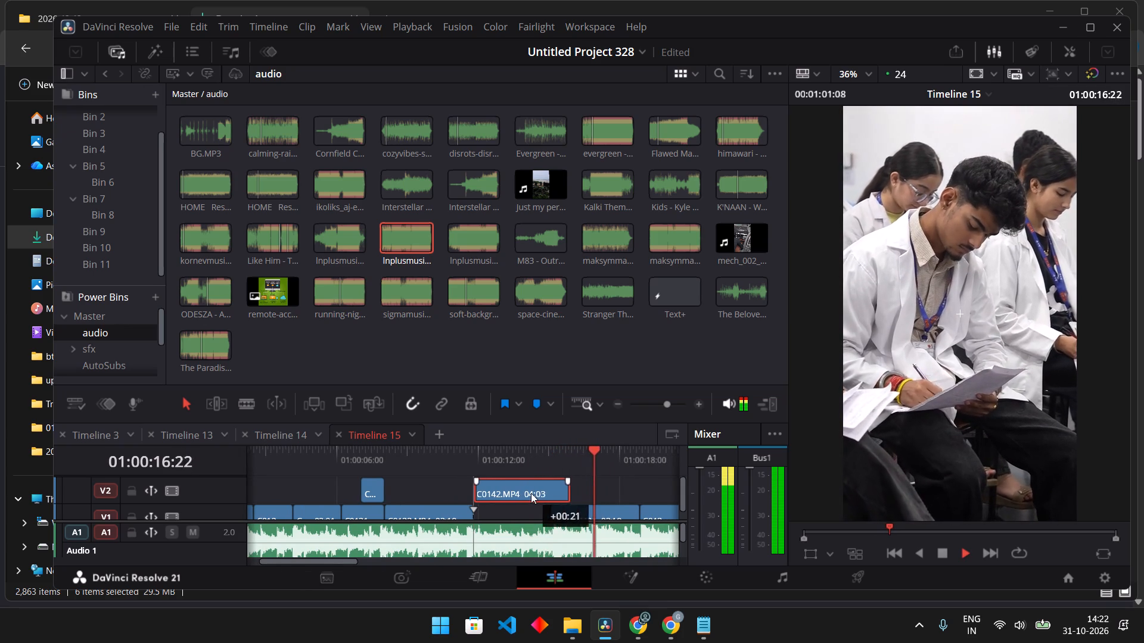
drag(531, 493, 530, 493)
Trim the end of C0142 to make it 03:06, meeting the start of C0143.
drag(570, 491, 536, 492)
drag(533, 493, 546, 494)
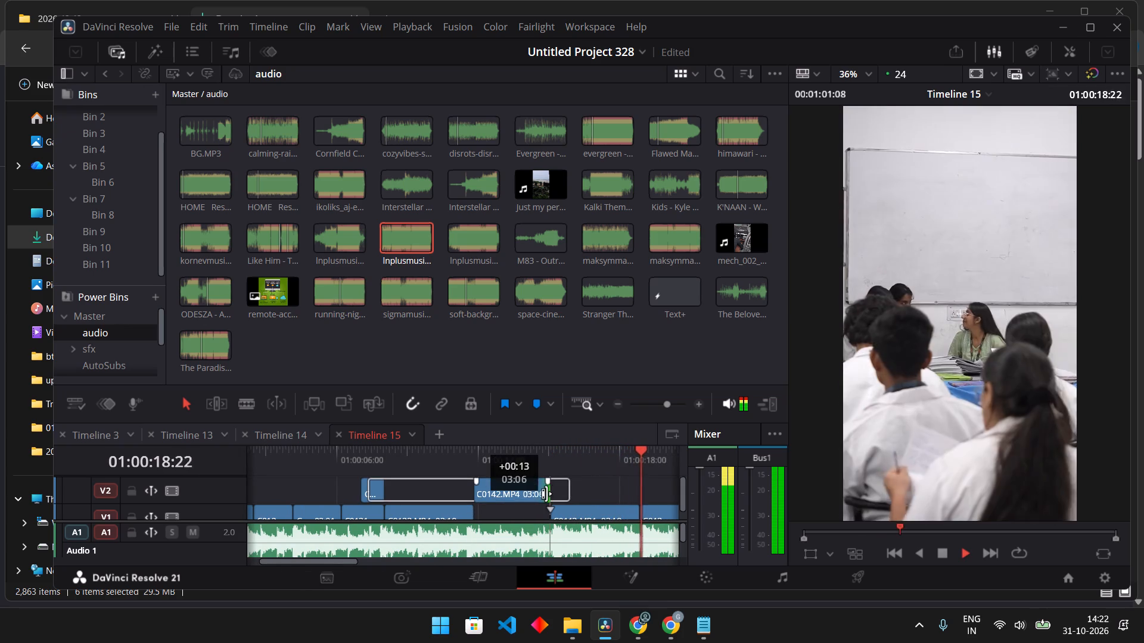
drag(546, 494, 545, 494)
Replay C0142 and move it down onto V1 to fill the gap between C0133 and C0143.
click(502, 470)
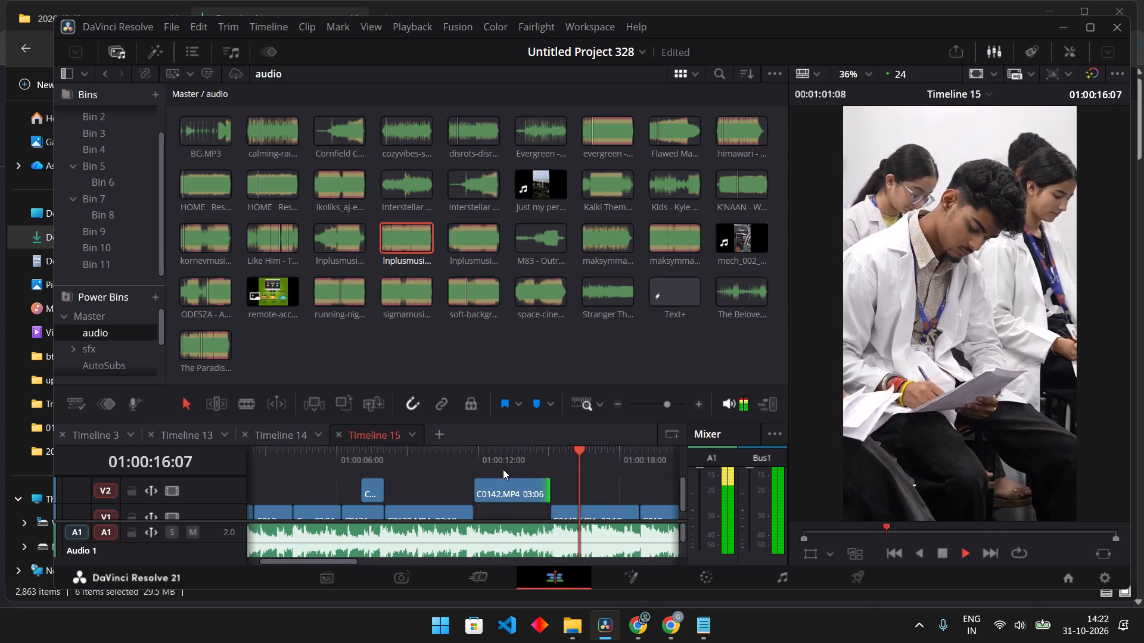
drag(570, 485, 560, 490)
drag(523, 495, 522, 507)
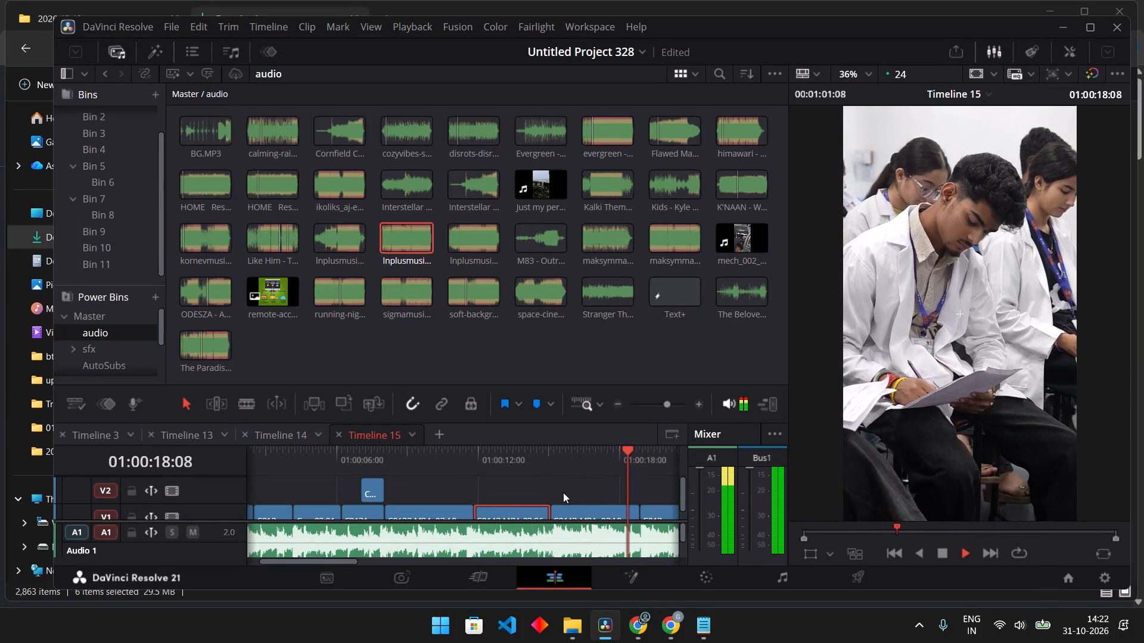
Move C0139 earlier to about 01:00:22:12, overwriting the end of the preceding clip, and replay the cut.
middle_drag(571, 491, 365, 489)
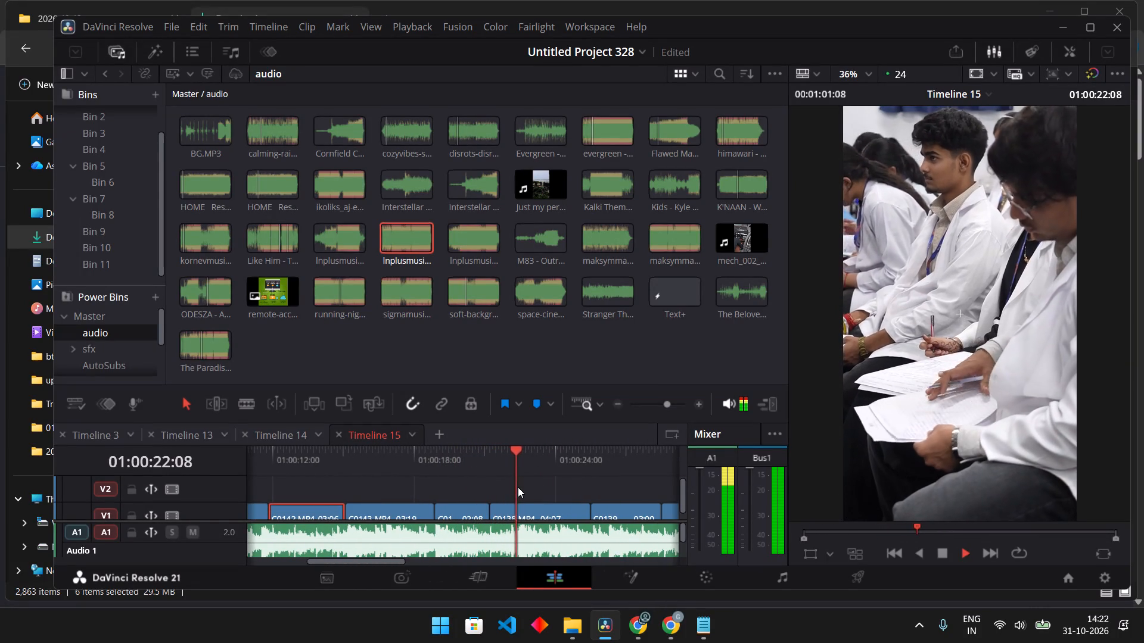
key(space)
drag(609, 509, 558, 513)
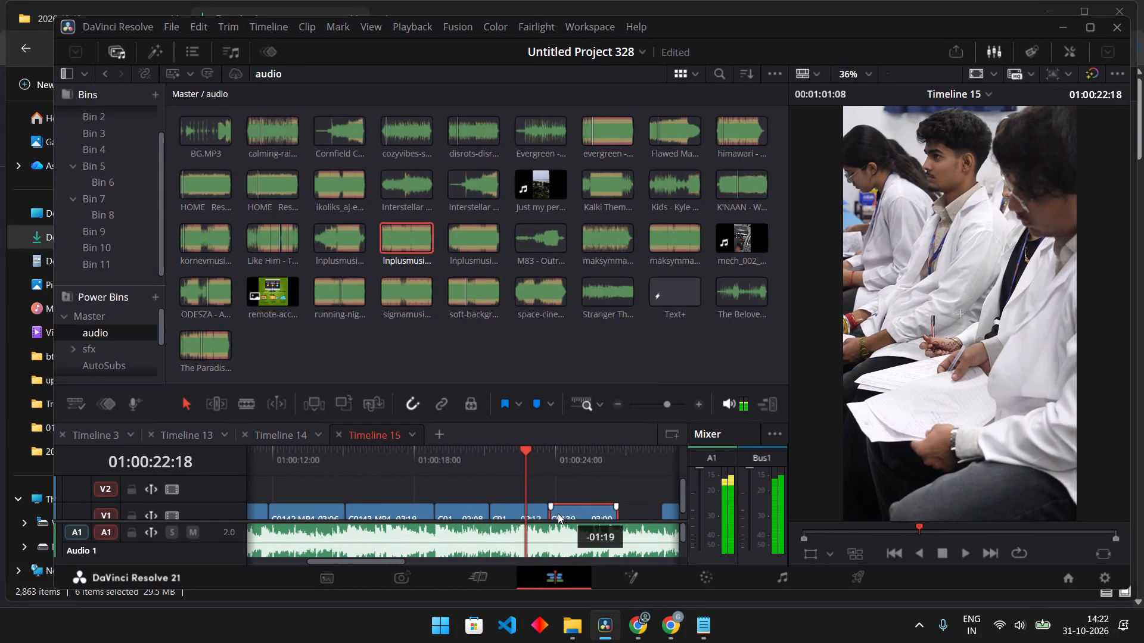
drag(558, 513, 535, 516)
click(486, 457)
key(space)
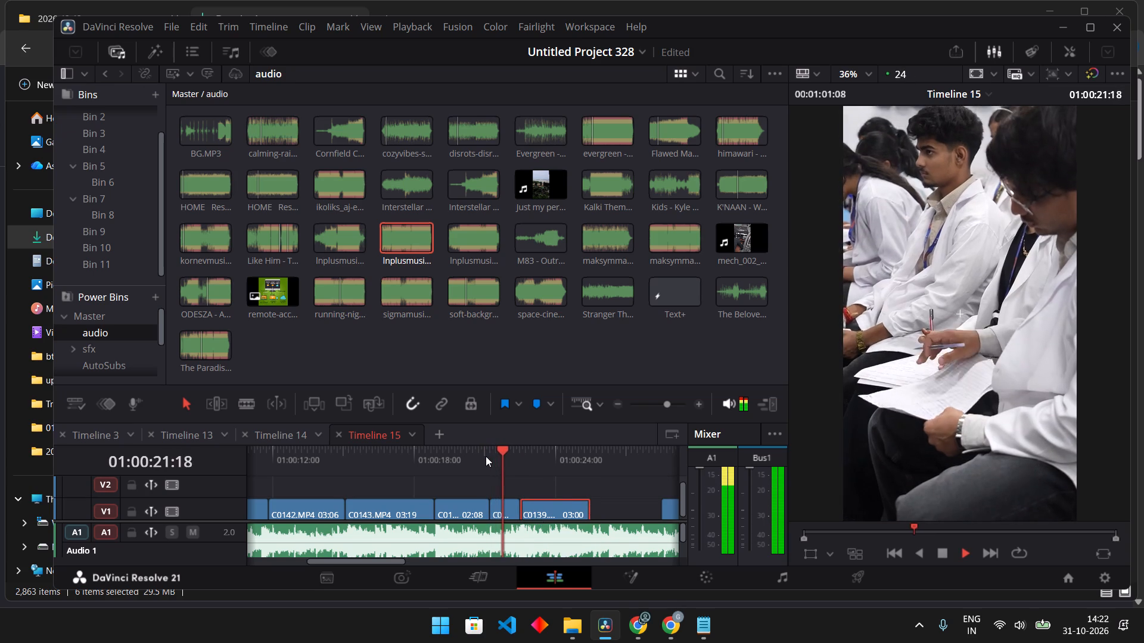
middle_drag(598, 492, 594, 492)
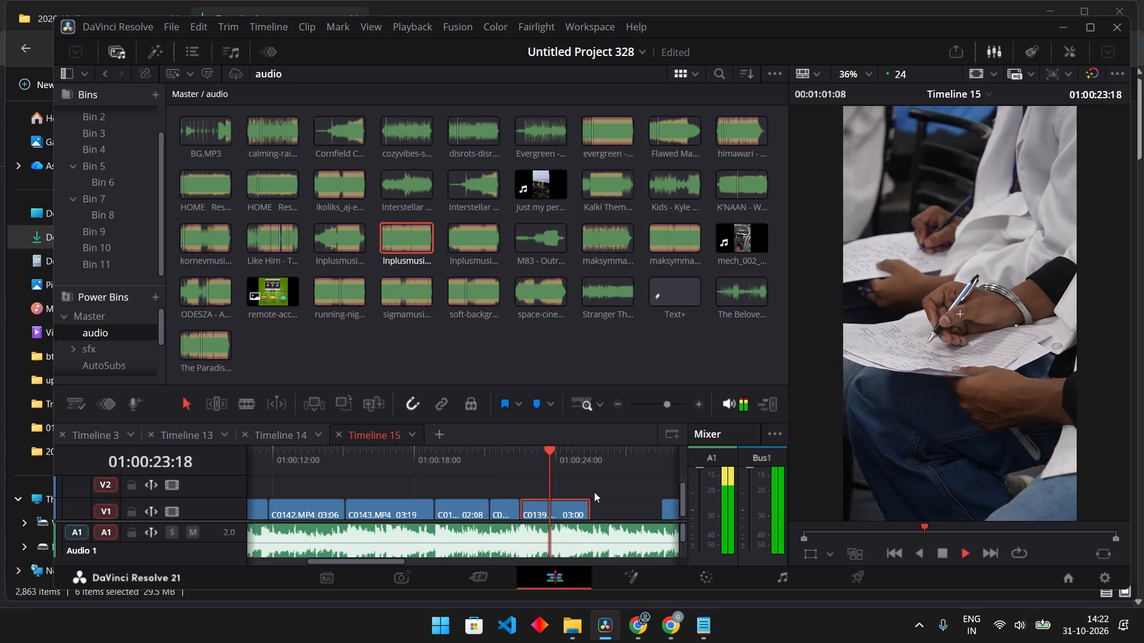
Move C0140 earlier over the end of C0139, leaving C0139 at 02:17, and play through C0140.
middle_drag(594, 492, 511, 491)
key(space)
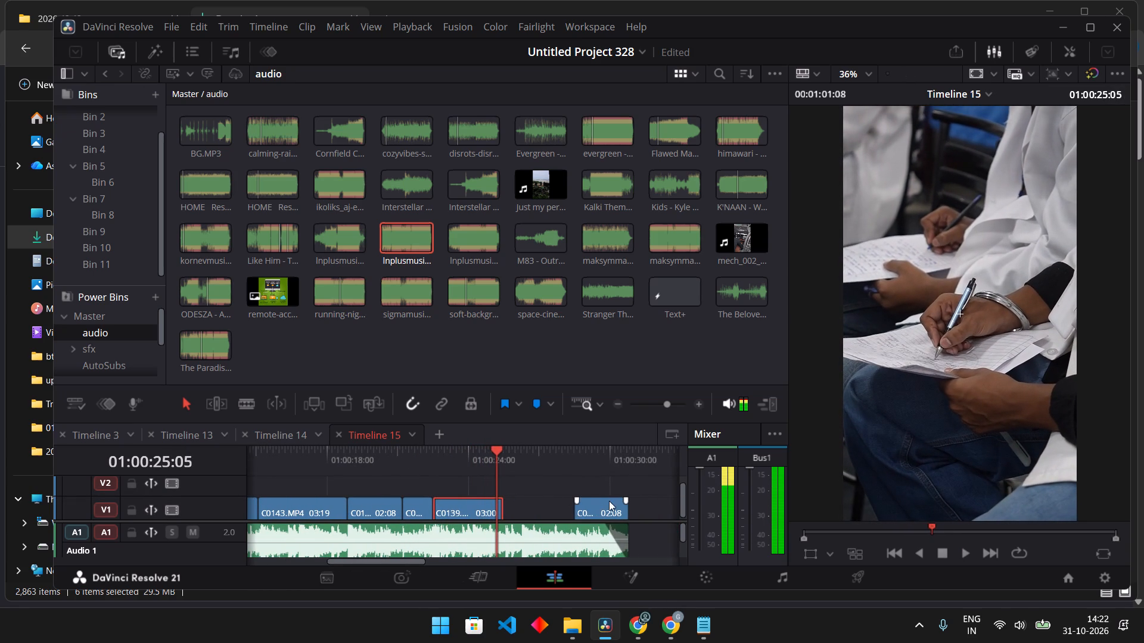
drag(609, 503, 530, 511)
key(space)
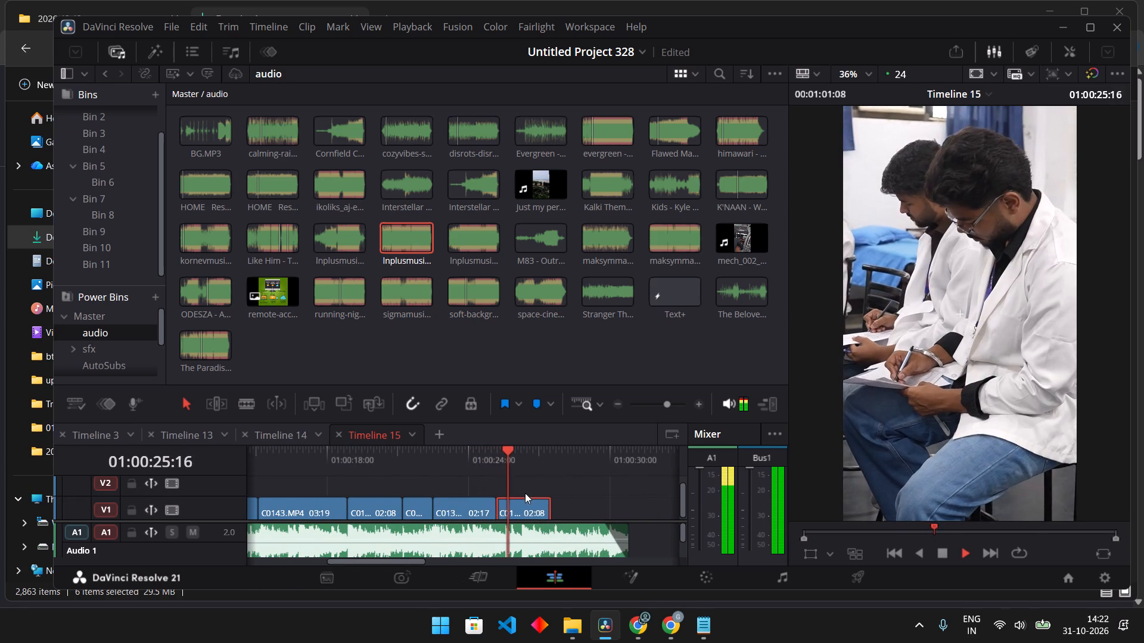
key(space)
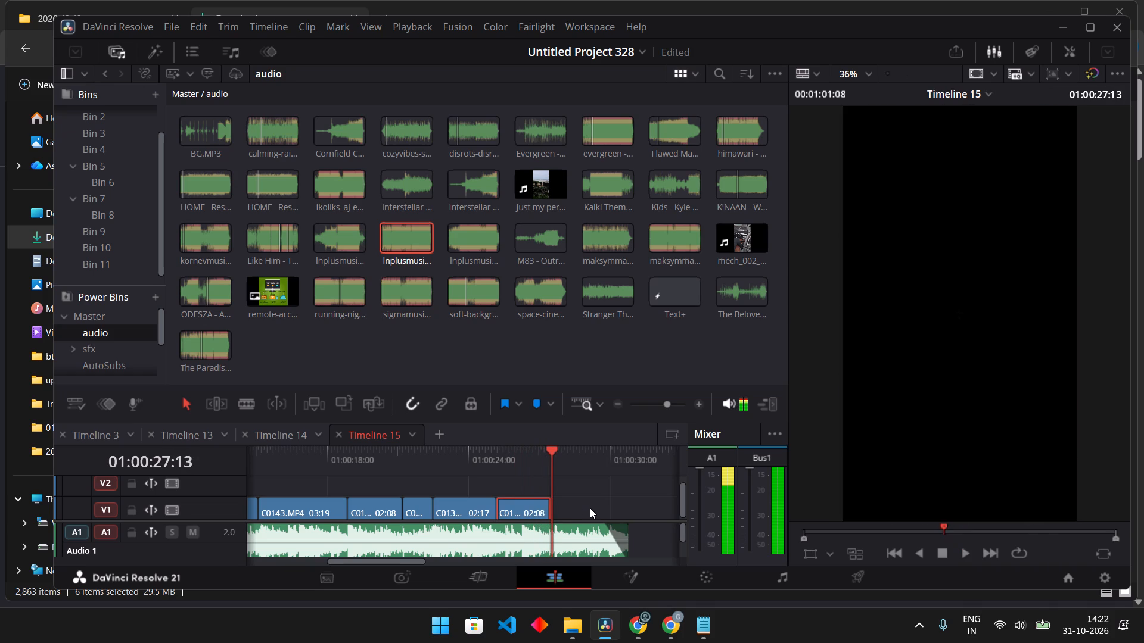
Find C0144 and C0145 further along the timeline and move both back on V1 so C0144 directly follows C0140.
middle_drag(611, 515, 171, 514)
scroll(172, 514, up, 1)
middle_drag(613, 498, 349, 494)
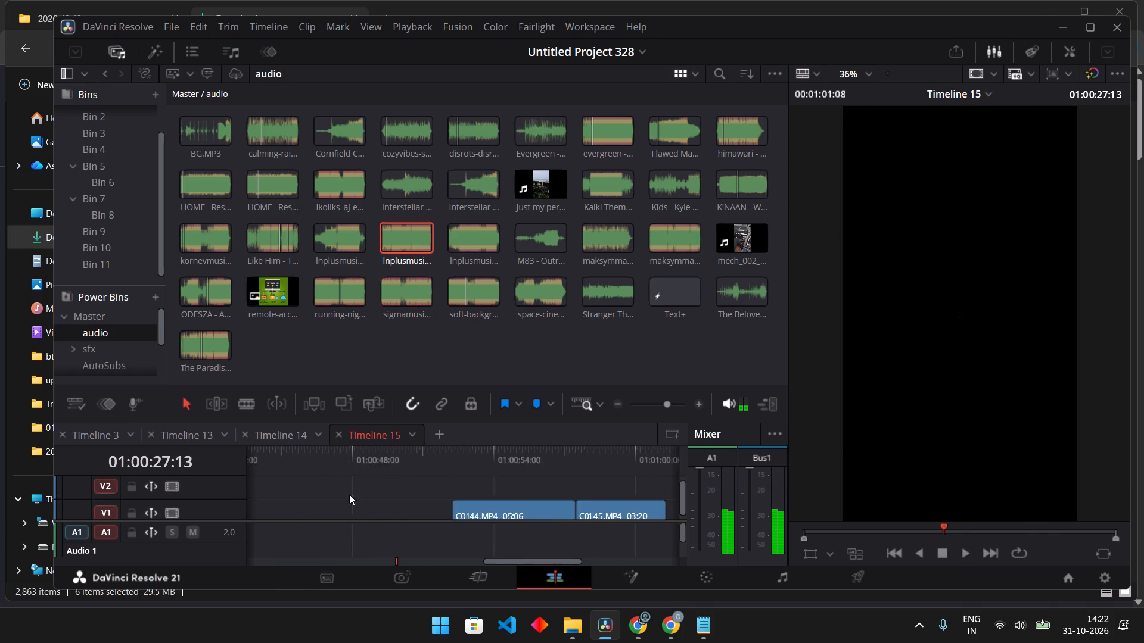
middle_drag(349, 494, 325, 492)
drag(466, 461, 517, 502)
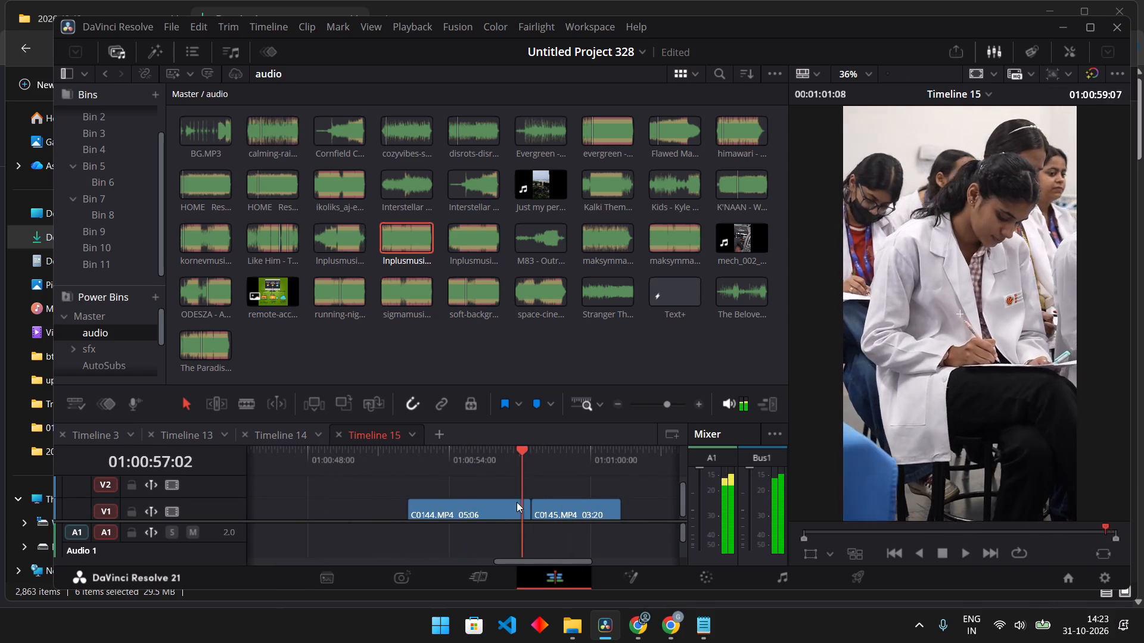
drag(517, 502, 515, 500)
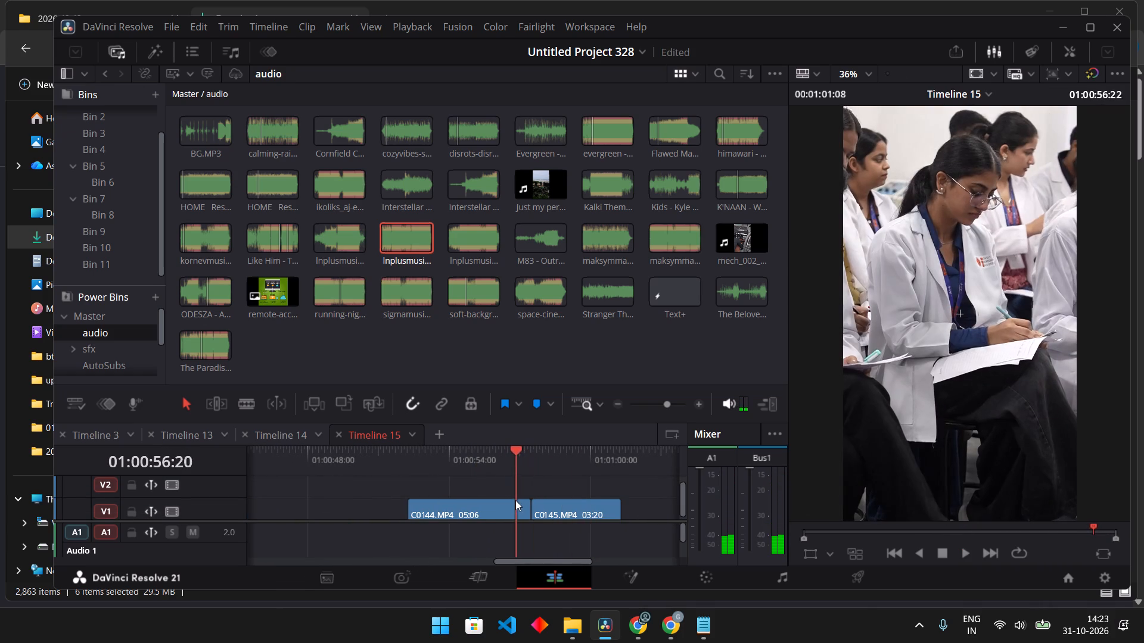
drag(515, 500, 514, 499)
drag(498, 485, 570, 513)
drag(569, 513, 319, 511)
middle_drag(329, 497, 343, 497)
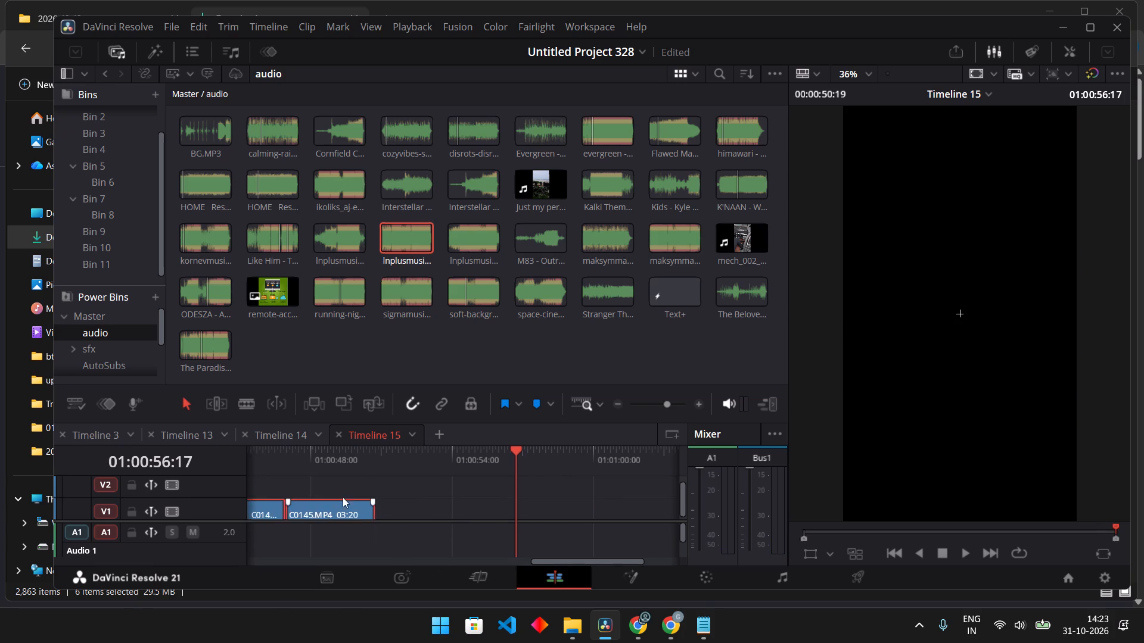
middle_drag(343, 497, 626, 516)
middle_drag(595, 491, 500, 477)
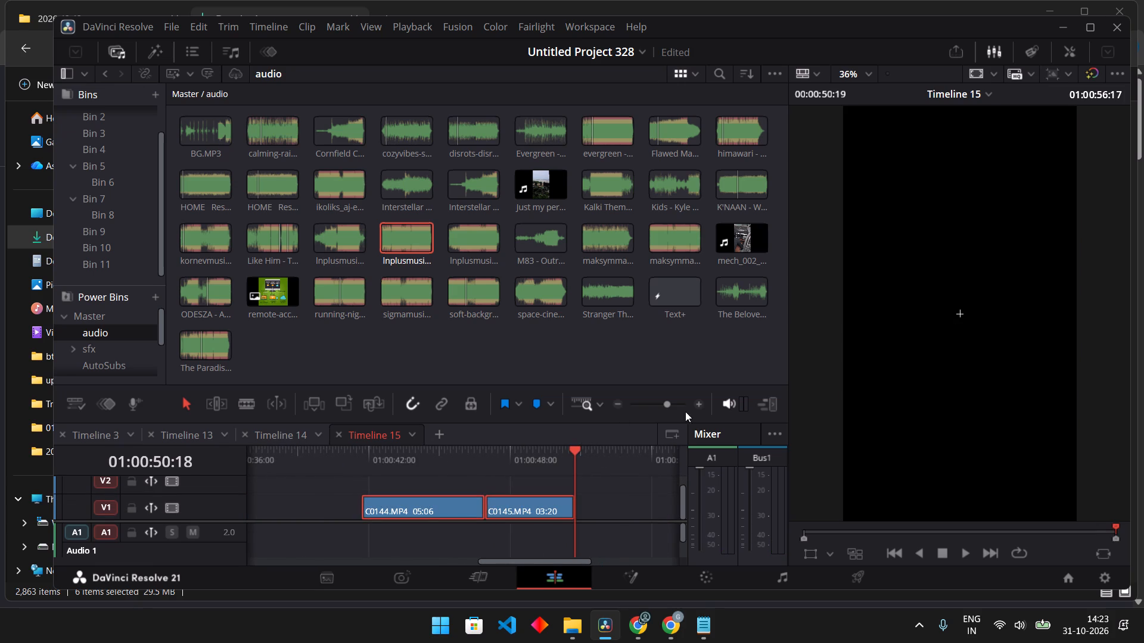
click(656, 406)
drag(427, 505, 344, 512)
Play the C0140 to C0144 transition against the music and move C0144 to start at 01:00:26:05, overwriting C0140's end.
click(316, 464)
key(space)
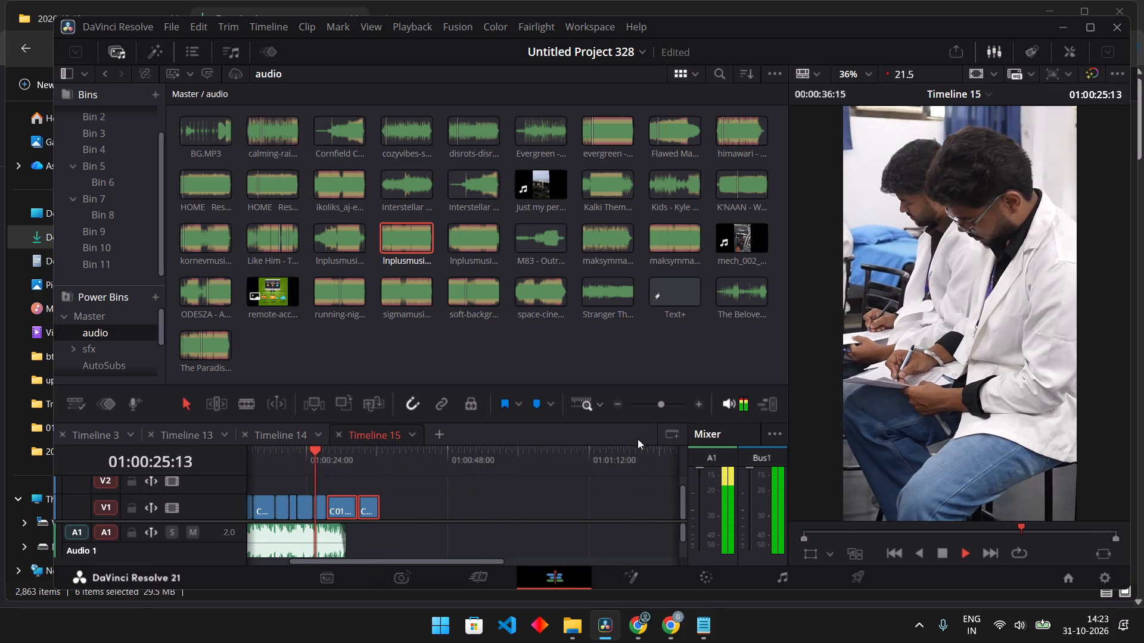
click(672, 408)
middle_drag(587, 499, 530, 495)
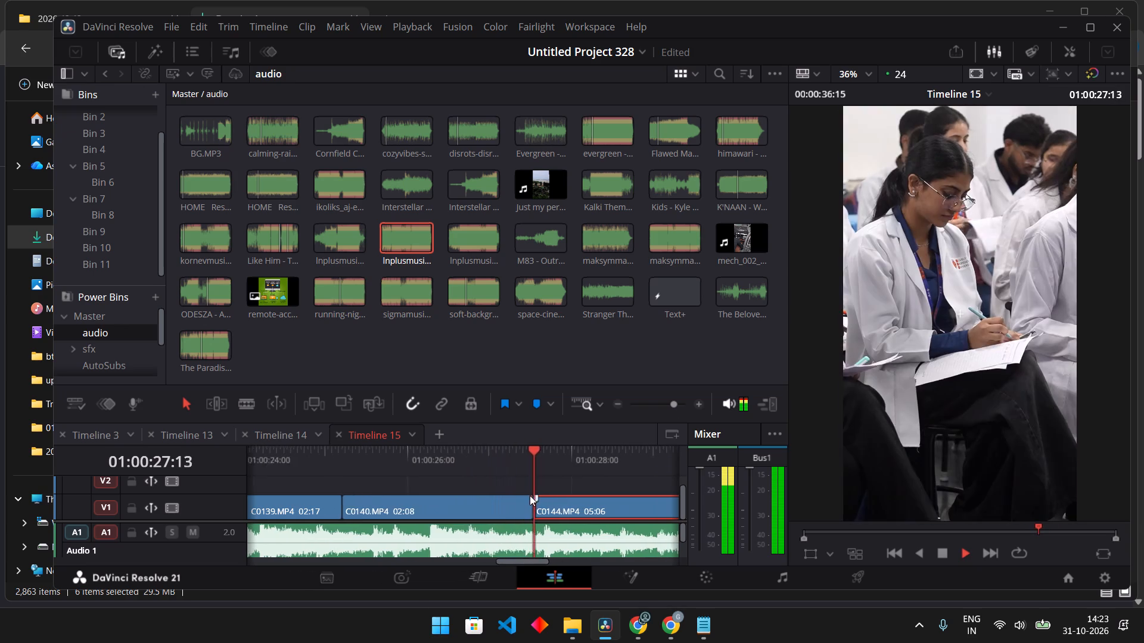
middle_drag(530, 495, 413, 497)
key(space)
scroll(411, 497, up, 3)
scroll(431, 491, down, 2)
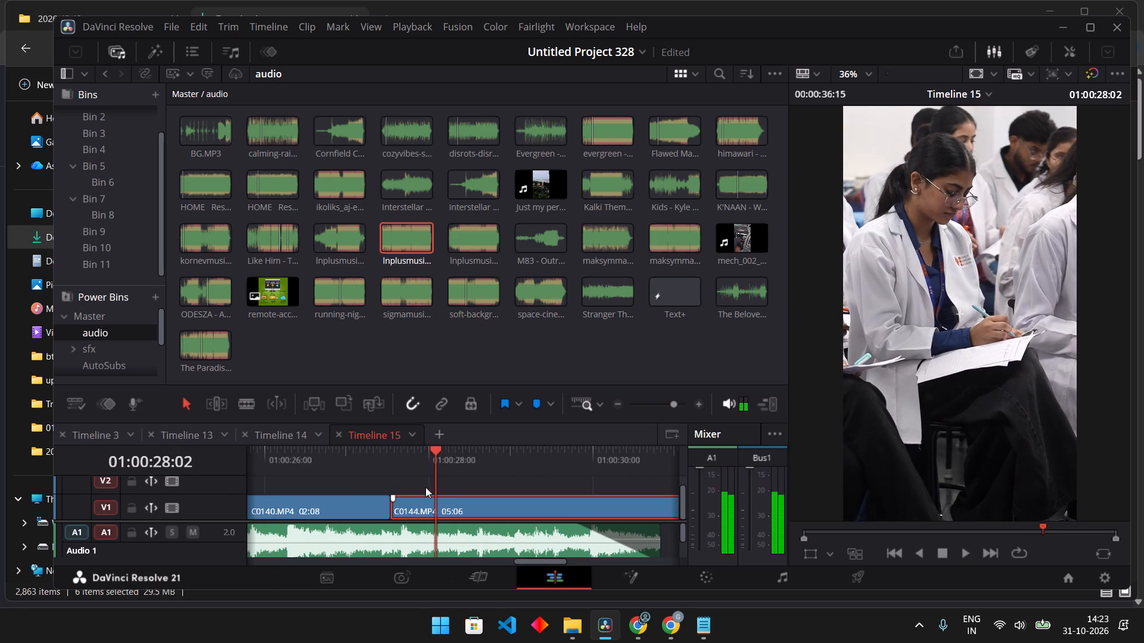
drag(386, 467, 329, 471)
drag(314, 471, 291, 473)
click(274, 473)
key(space)
key(space)
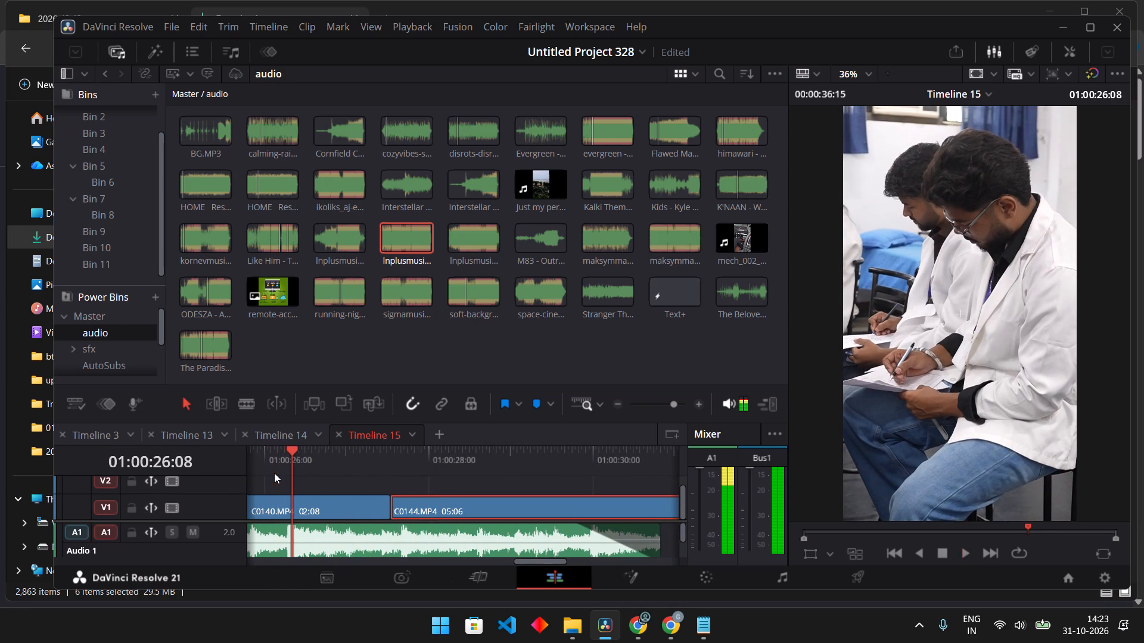
drag(299, 469, 282, 469)
click(392, 485)
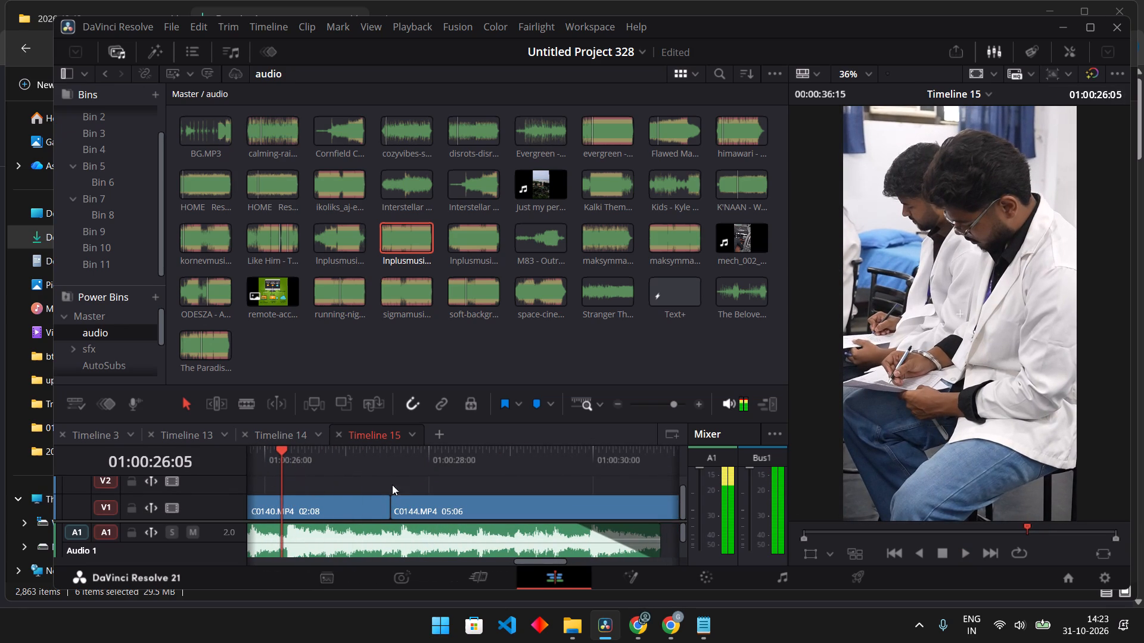
drag(426, 501, 316, 503)
Play C0144 from its new start and trim its end to 01:00:28:11, leaving 02:06.
key(space)
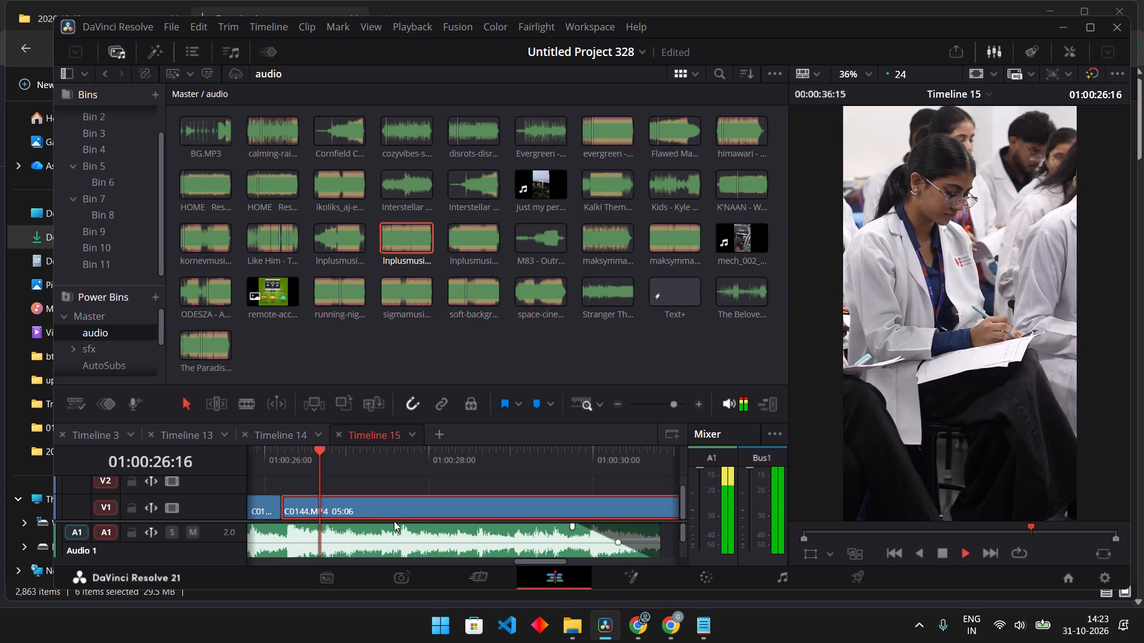
key(space)
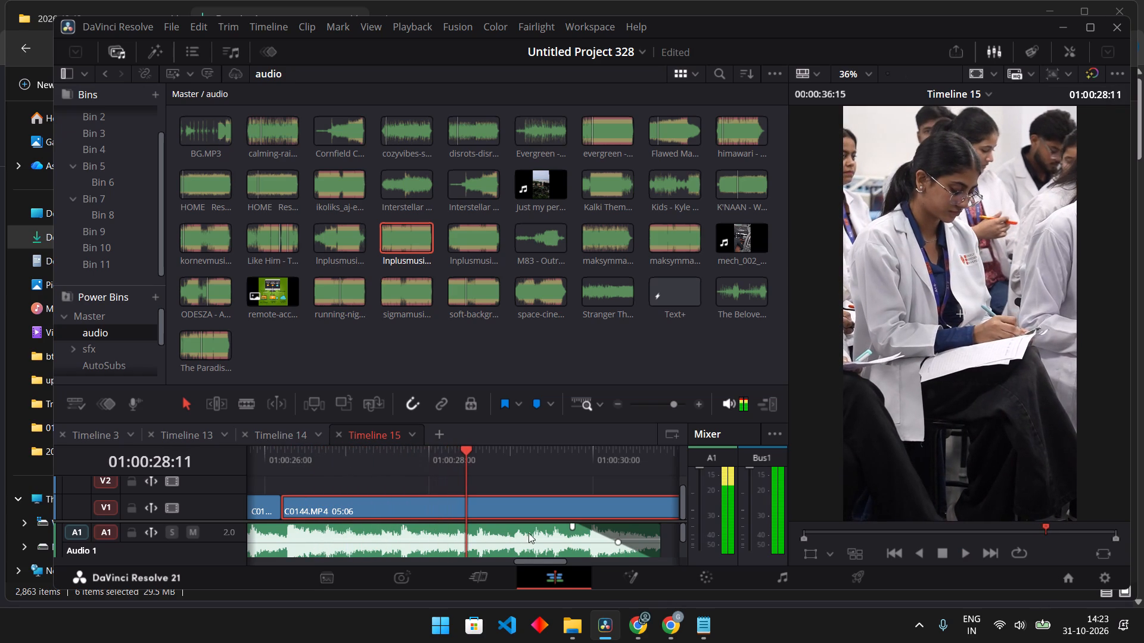
middle_drag(576, 498, 464, 494)
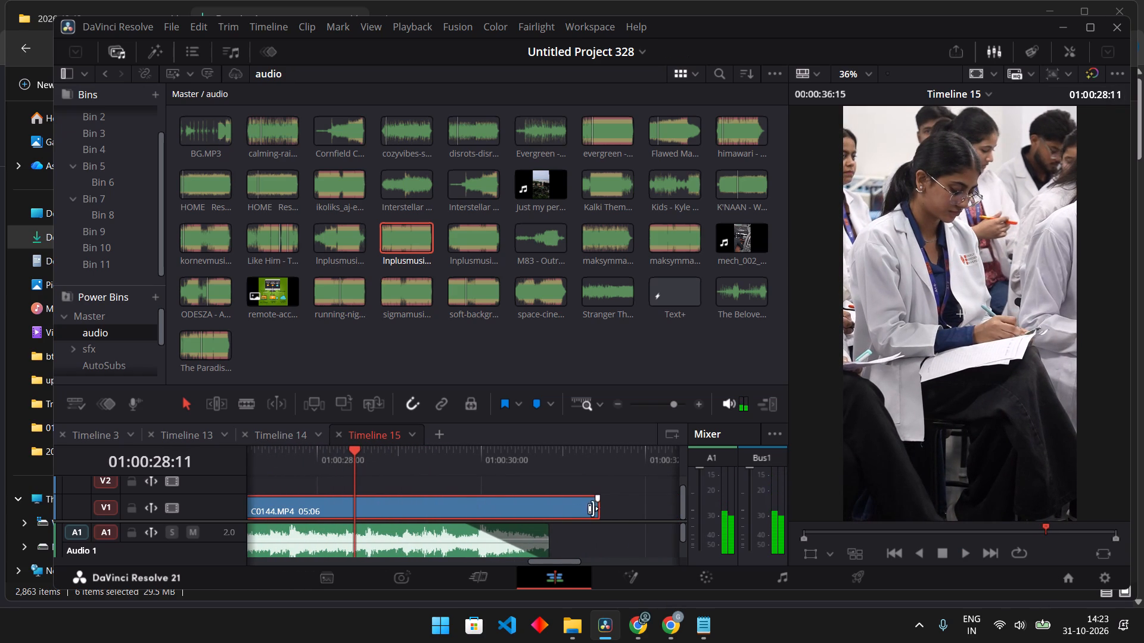
drag(600, 506, 351, 517)
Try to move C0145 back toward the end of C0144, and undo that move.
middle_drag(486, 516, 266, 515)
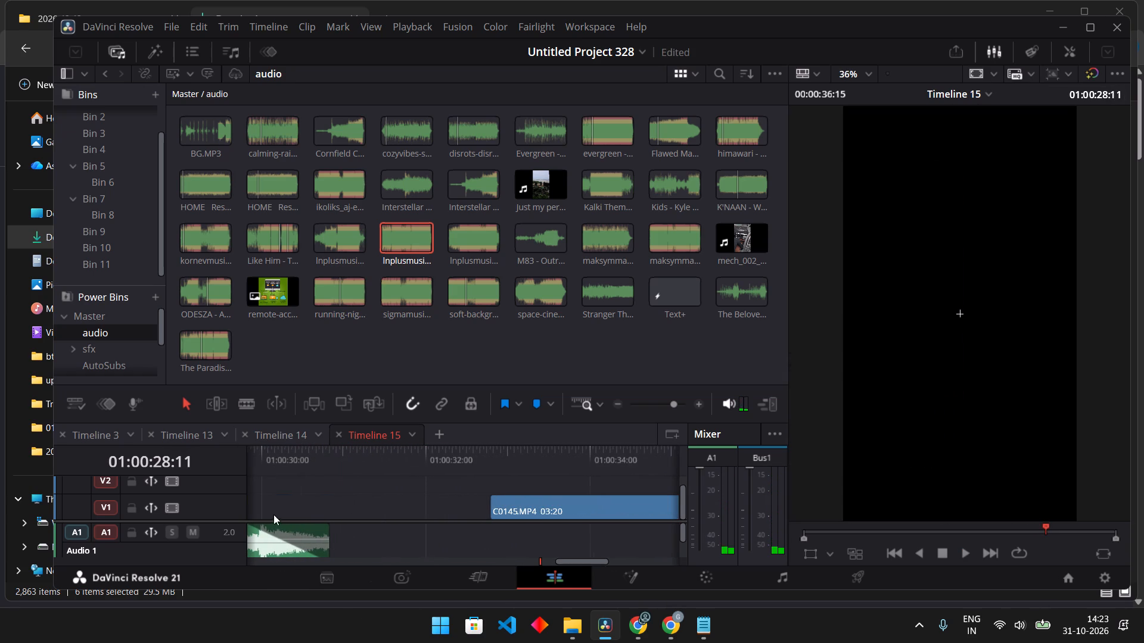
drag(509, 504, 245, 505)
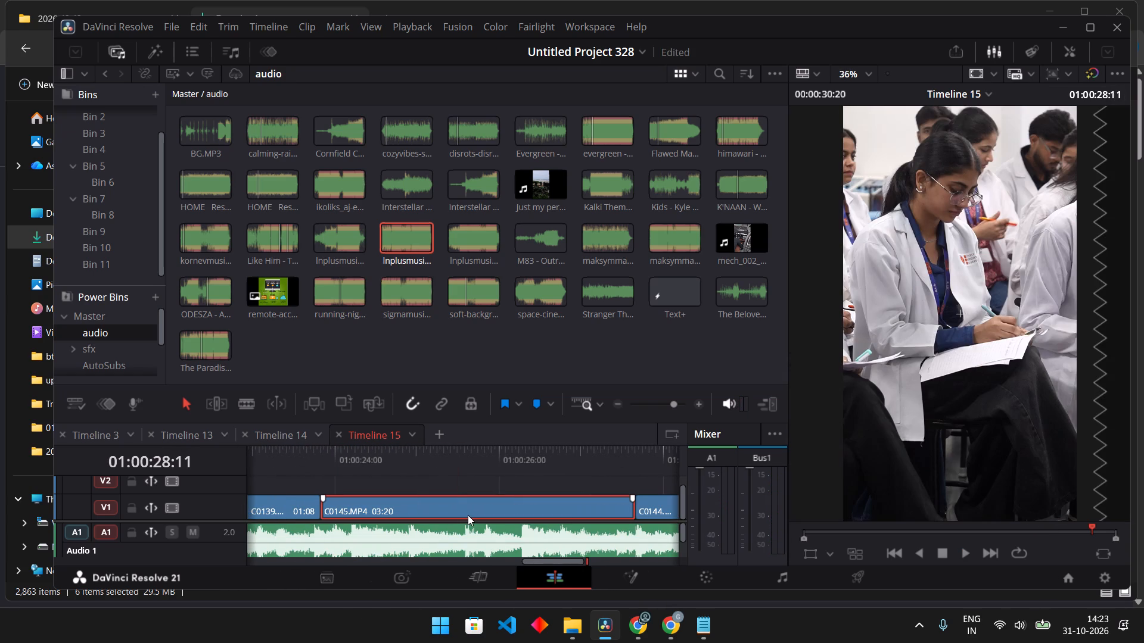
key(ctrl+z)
Move C0145 back on V1 to start at 01:00:28:07, overlapping the end of C0144 so it keeps 02:02.
middle_drag(530, 529, 238, 508)
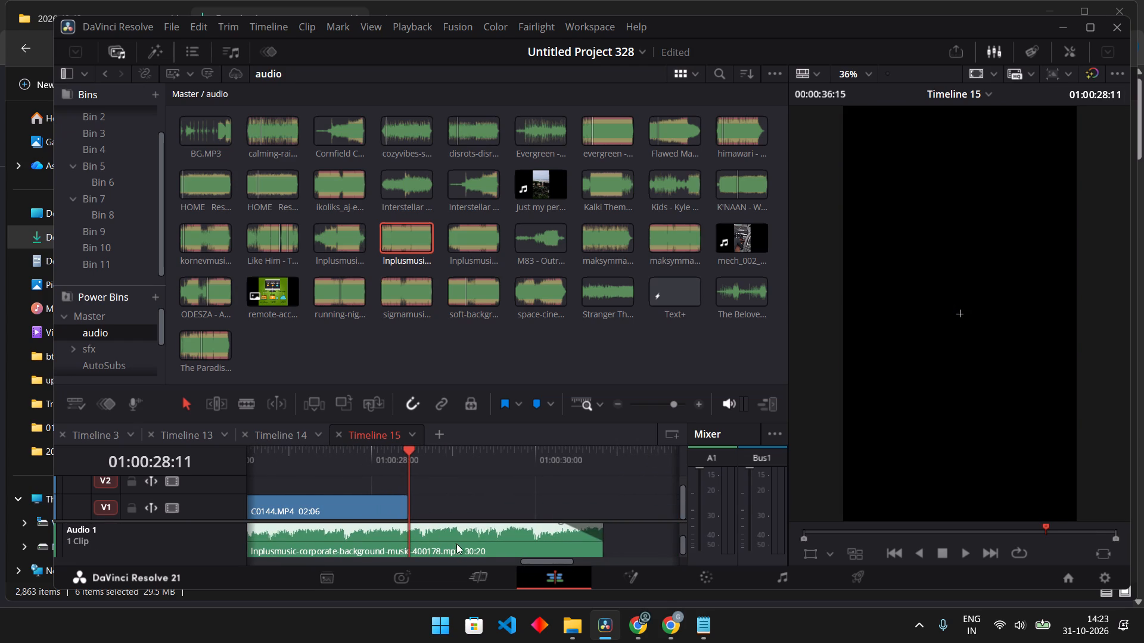
middle_drag(459, 545, 354, 556)
scroll(354, 556, up, 1)
drag(666, 507, 639, 511)
drag(674, 510, 473, 516)
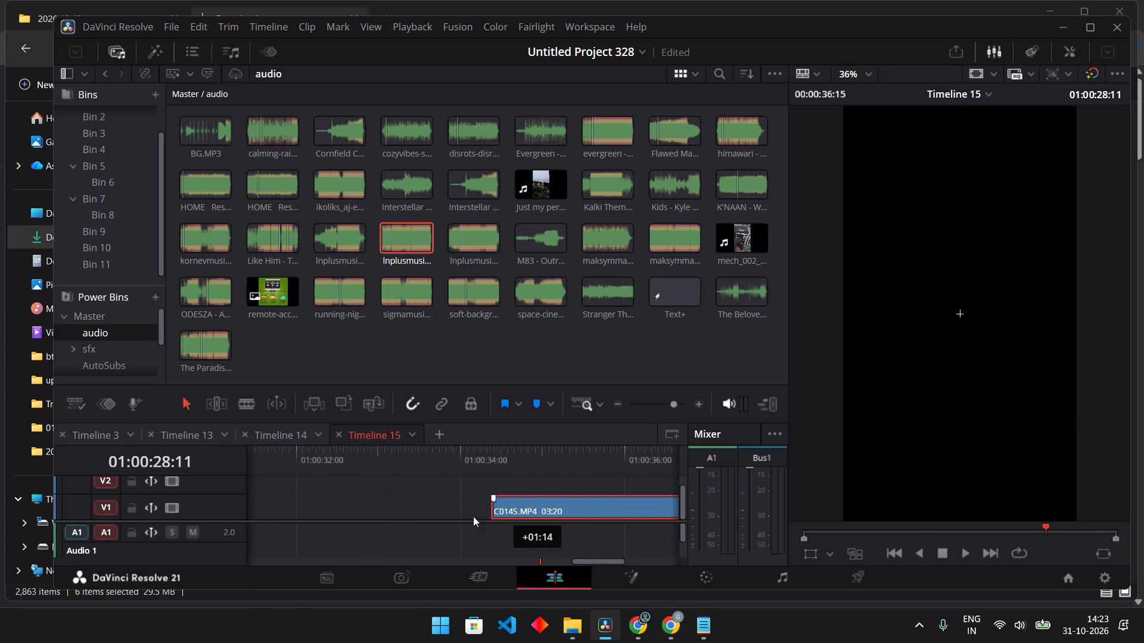
drag(473, 516, 253, 508)
middle_drag(468, 539, 492, 542)
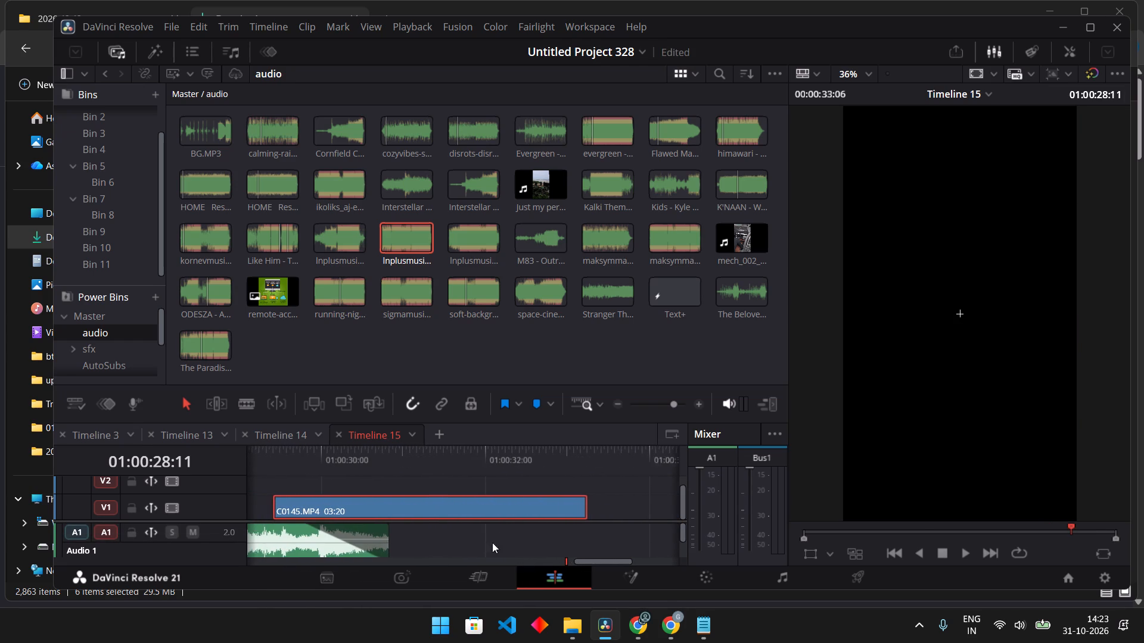
middle_drag(492, 542, 626, 551)
drag(519, 501, 424, 506)
Play from the end of C0144 through C0145, and trim C0145's end to the music's end, leaving 02:13.
click(287, 468)
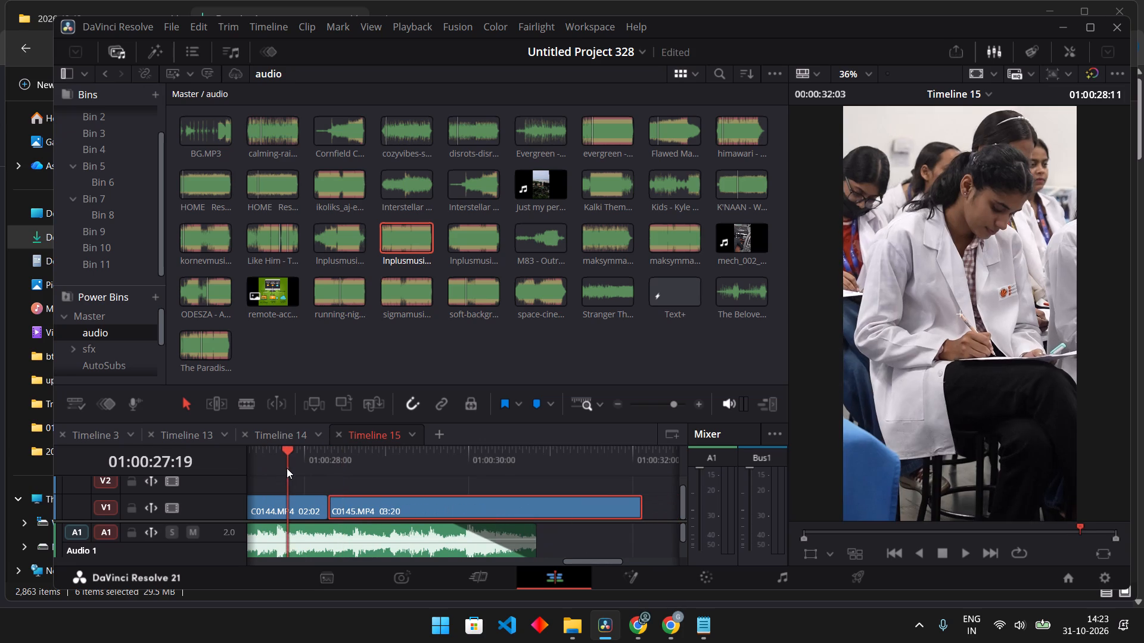
key(space)
key(space)
key(space)
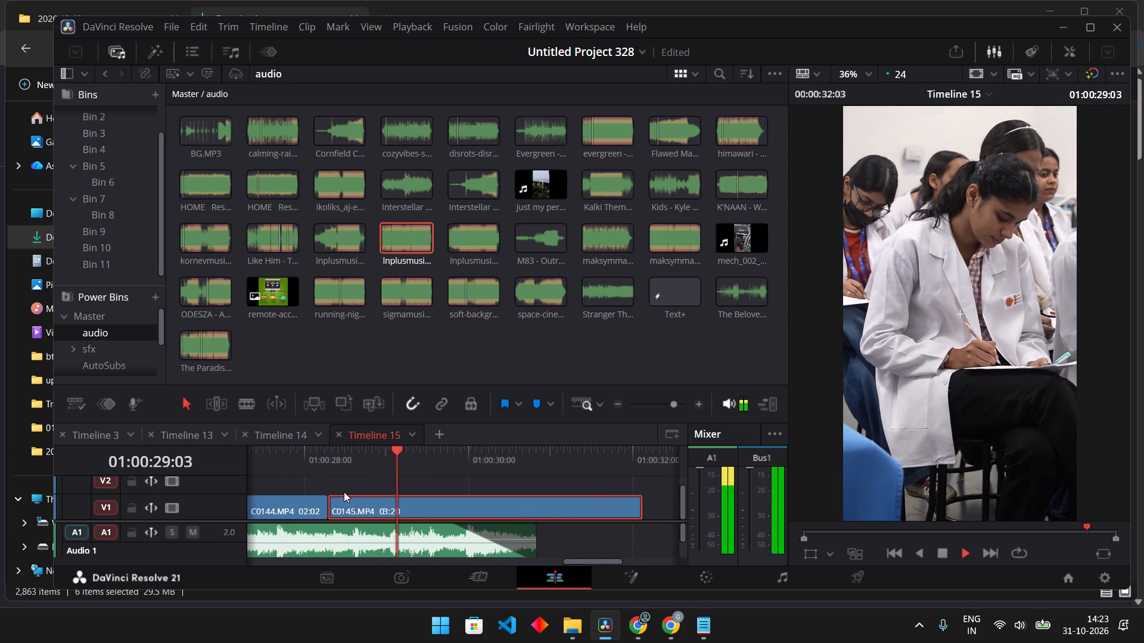
key(space)
key(space)
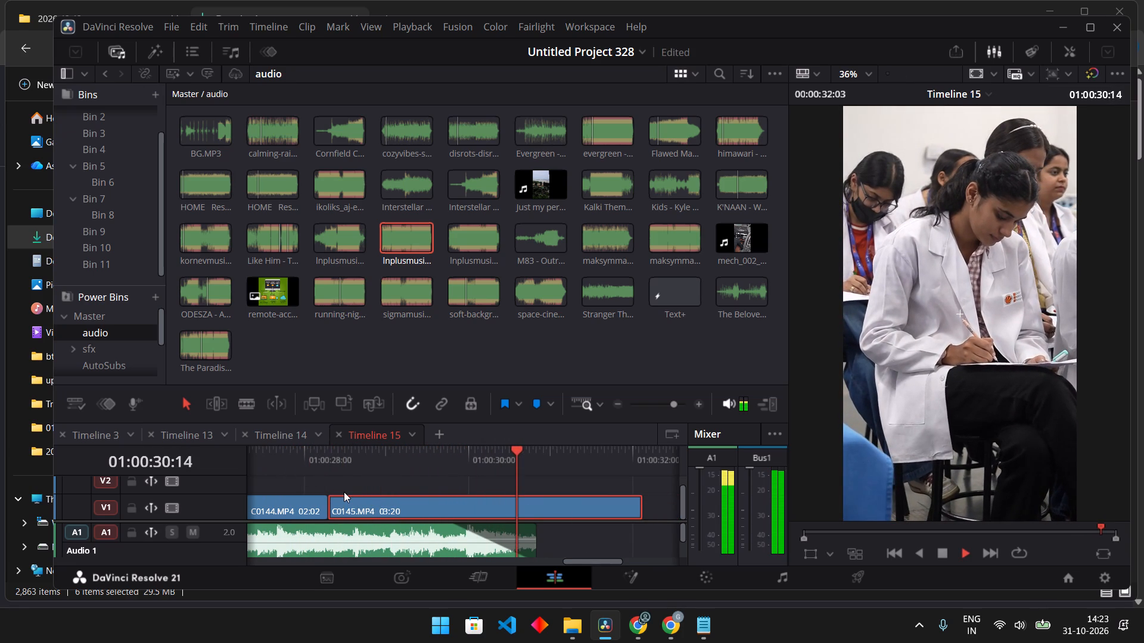
key(space)
drag(505, 470, 428, 474)
key(space)
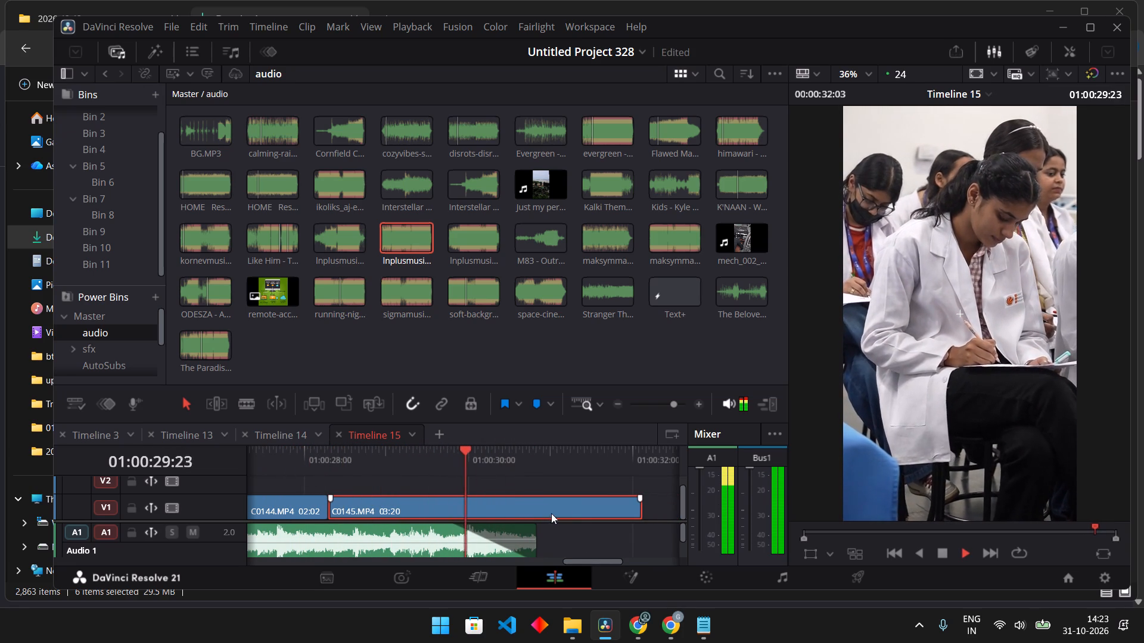
key(space)
drag(643, 512, 542, 522)
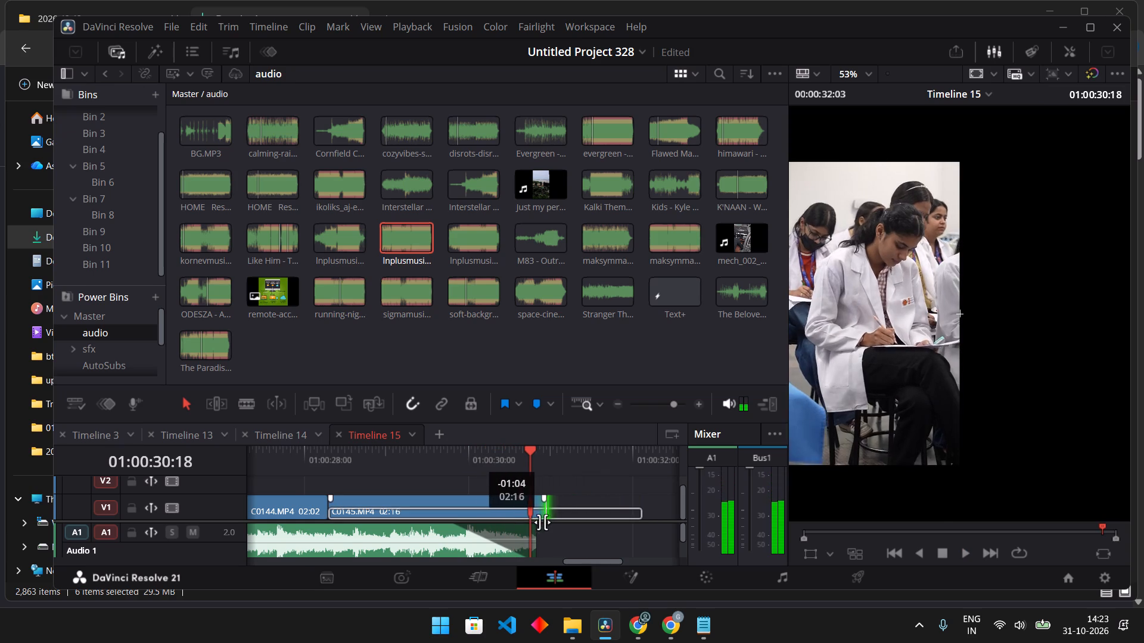
drag(542, 522, 540, 523)
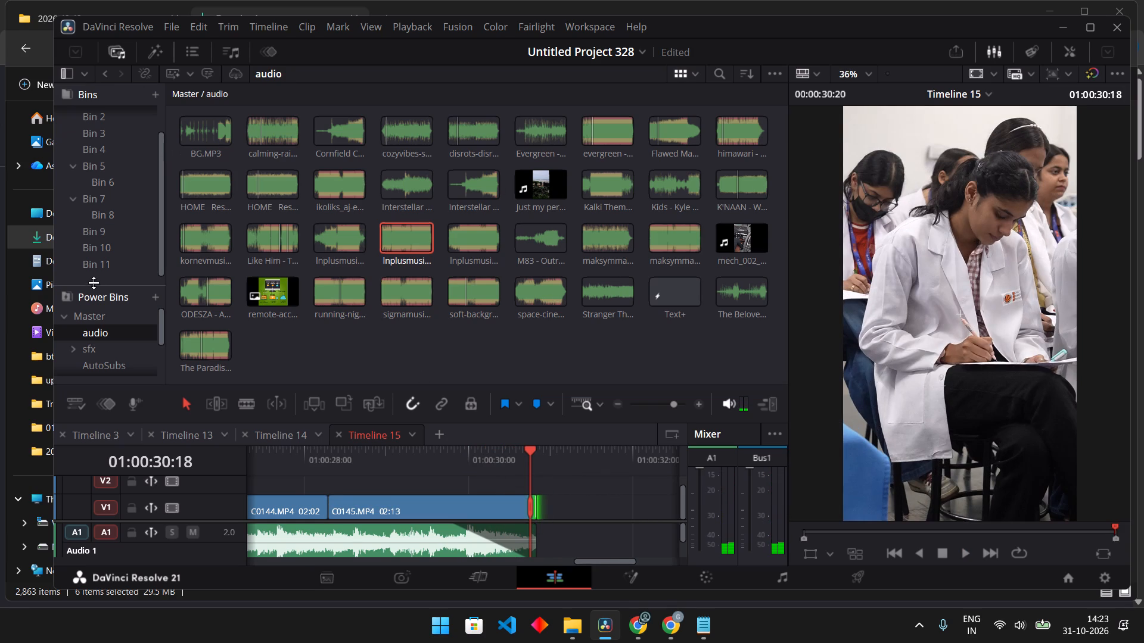
Add the admissions clip from the Master power bin at the end of the timeline, directly after C0145.
click(99, 308)
drag(397, 138, 506, 262)
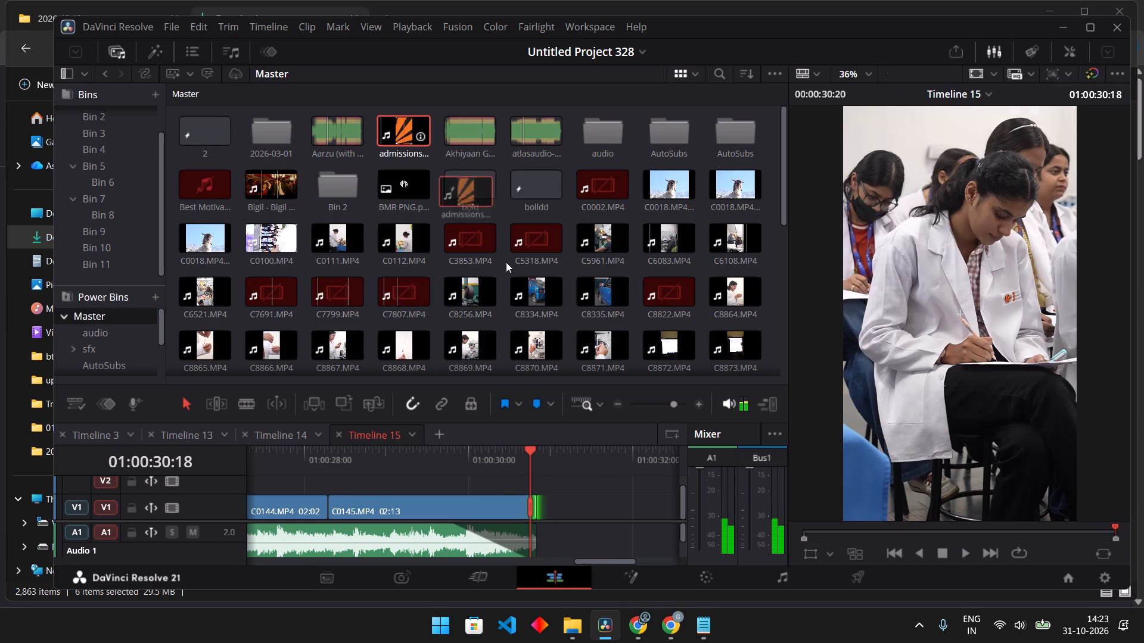
drag(506, 262, 542, 523)
key(space)
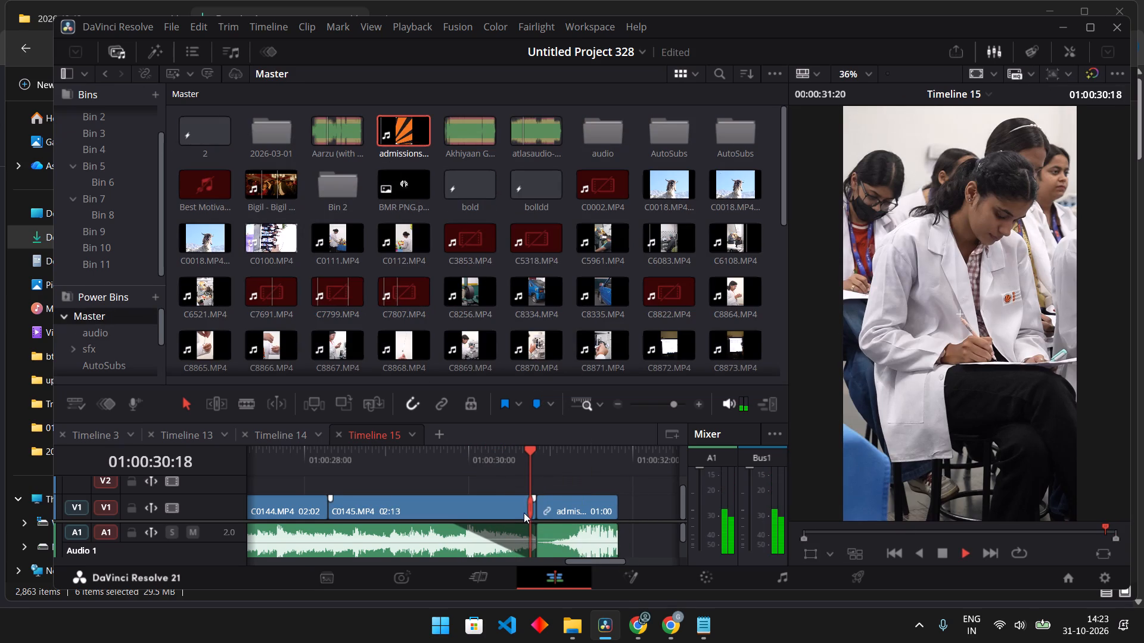
Play the opening of the timeline, and stabilize C0146 in Similarity mode with Camera Lock enabled.
drag(390, 455, 106, 489)
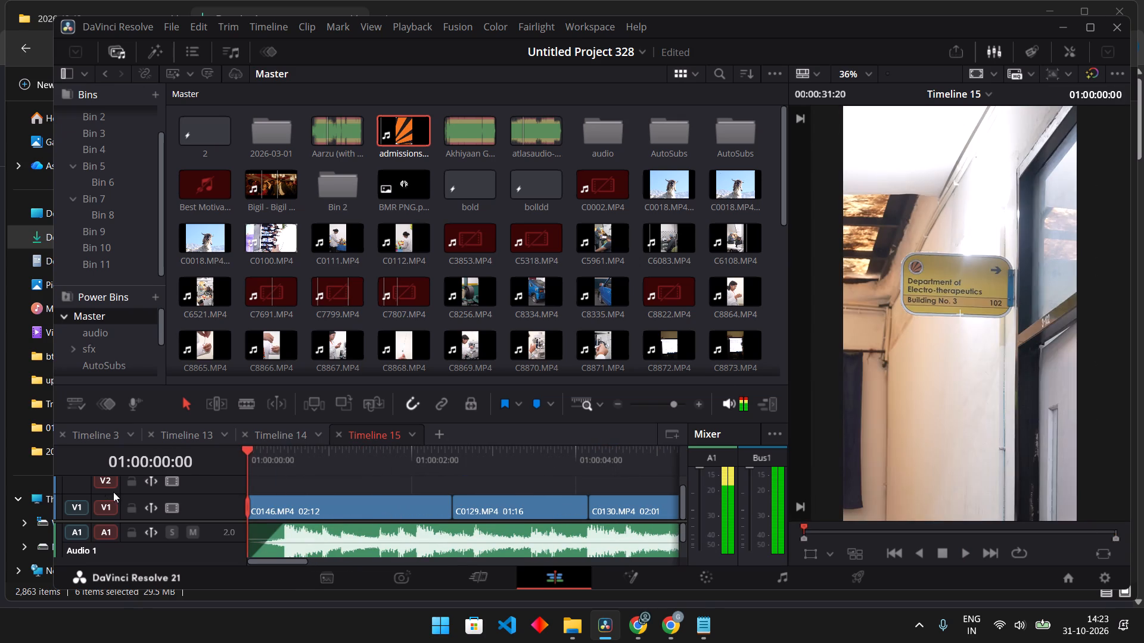
key(space)
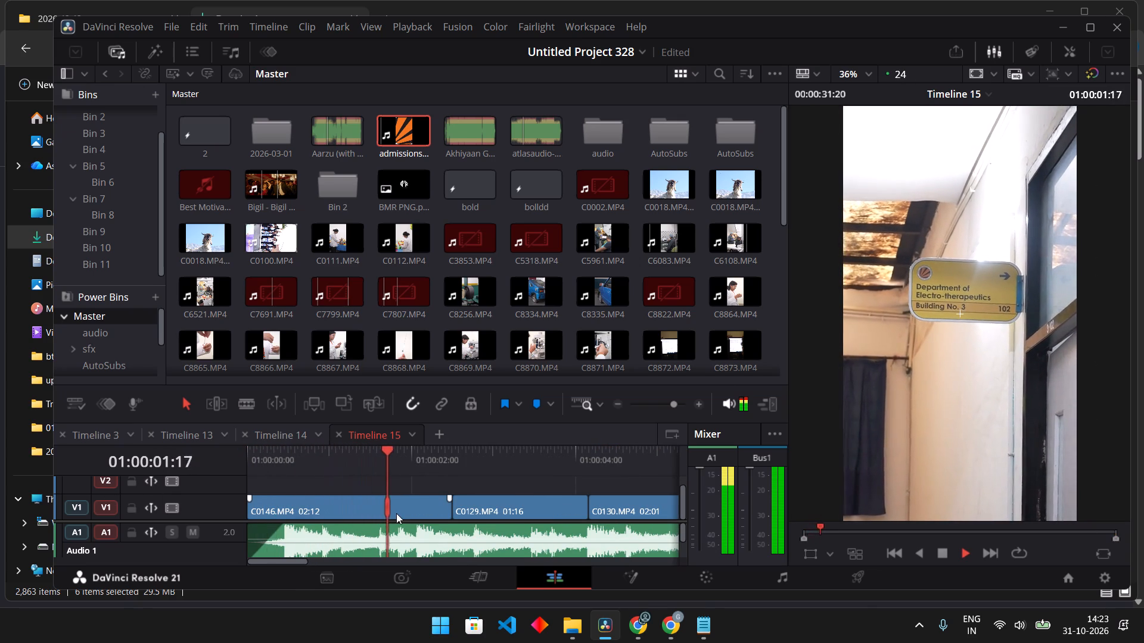
key(space)
click(396, 513)
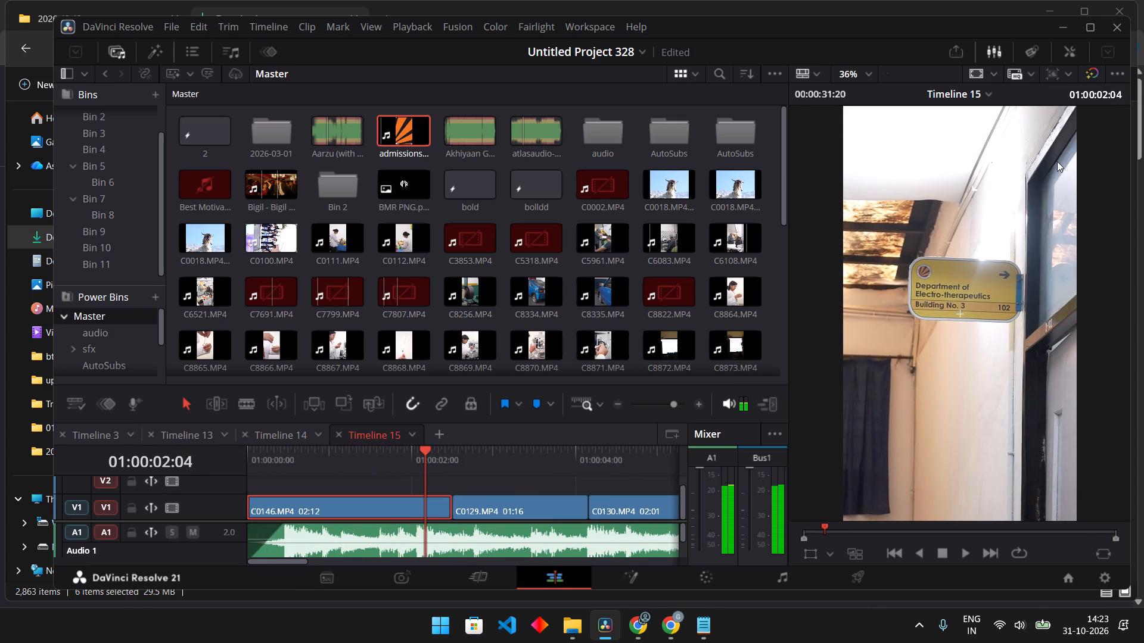
click(1077, 49)
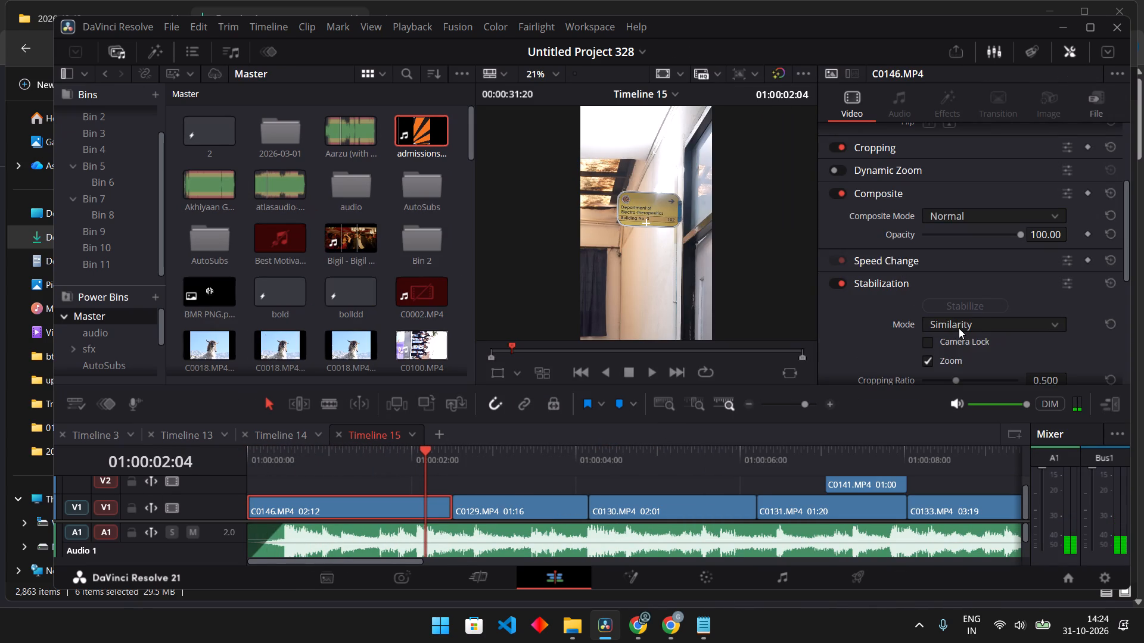
click(959, 328)
click(959, 328)
click(918, 345)
click(935, 339)
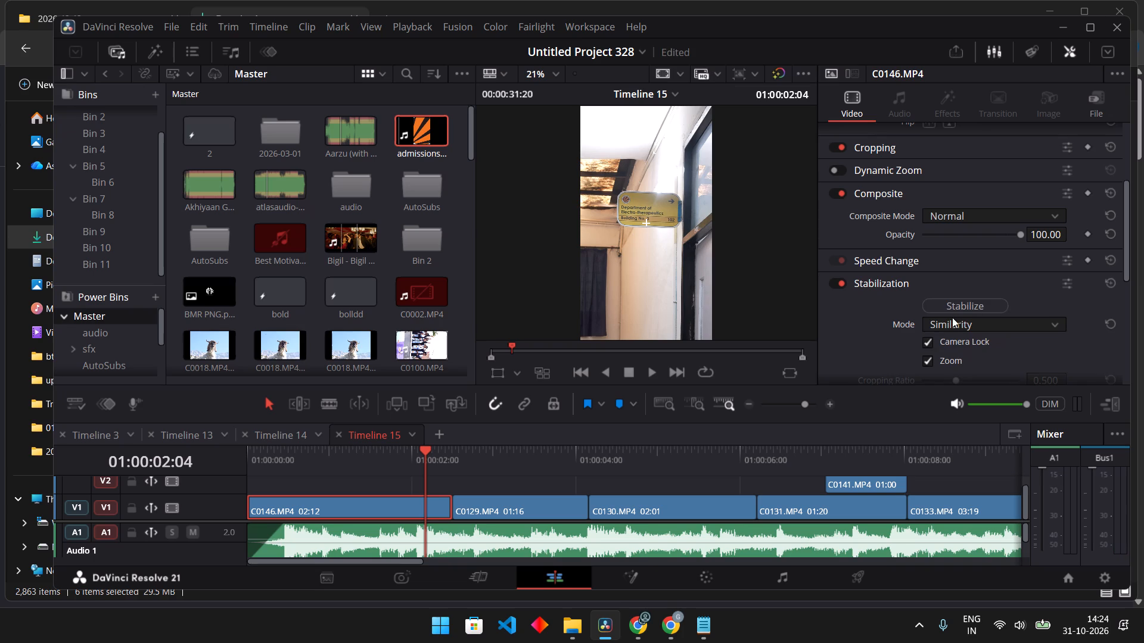
click(952, 312)
Enable Dynamic Zoom on C0146 and play the clip from the start of the timeline.
scroll(861, 280, up, 4)
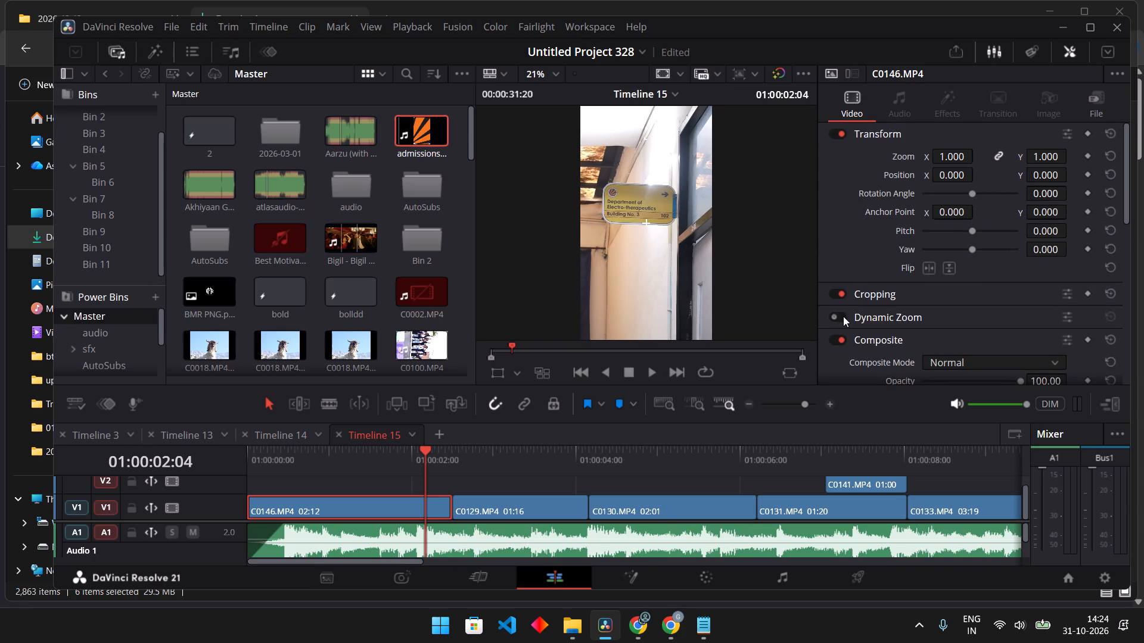
click(843, 316)
drag(327, 459, 247, 459)
key(space)
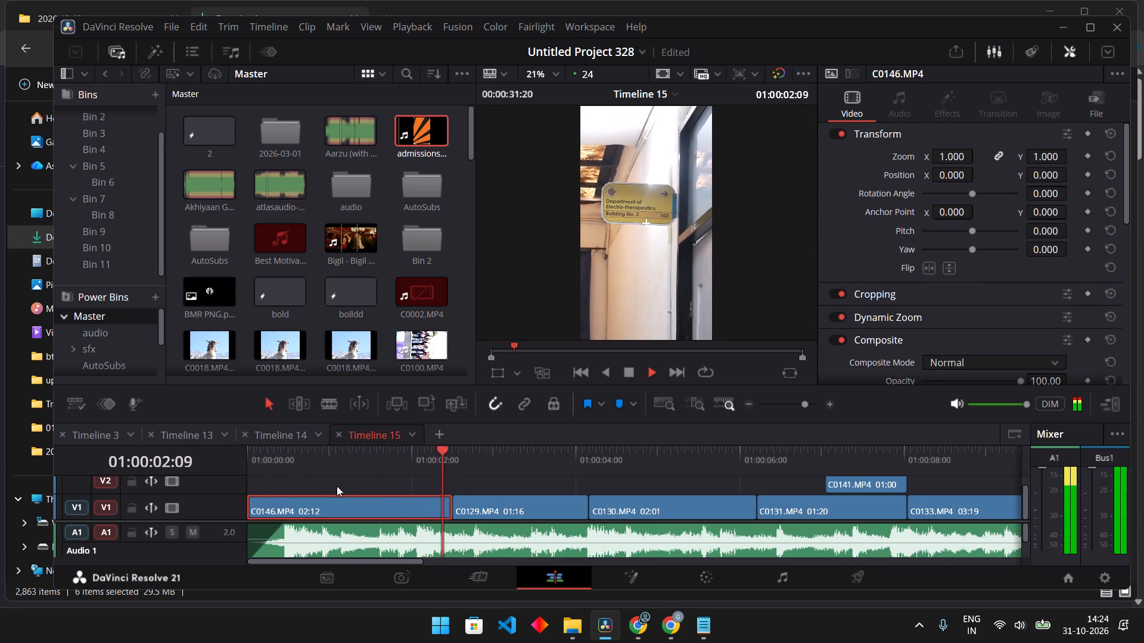
key(space)
Stabilize C0129 and C0130 together with Camera Lock enabled, and play them from the start of C0129.
drag(558, 476, 653, 505)
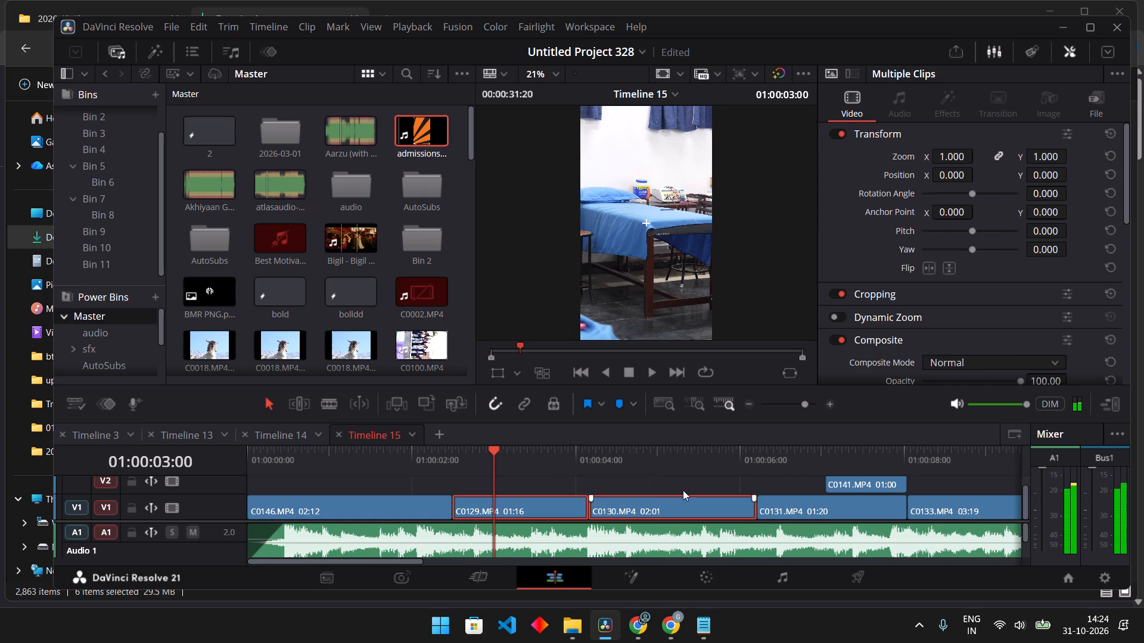
scroll(1002, 347, down, 2)
scroll(953, 368, down, 2)
click(922, 308)
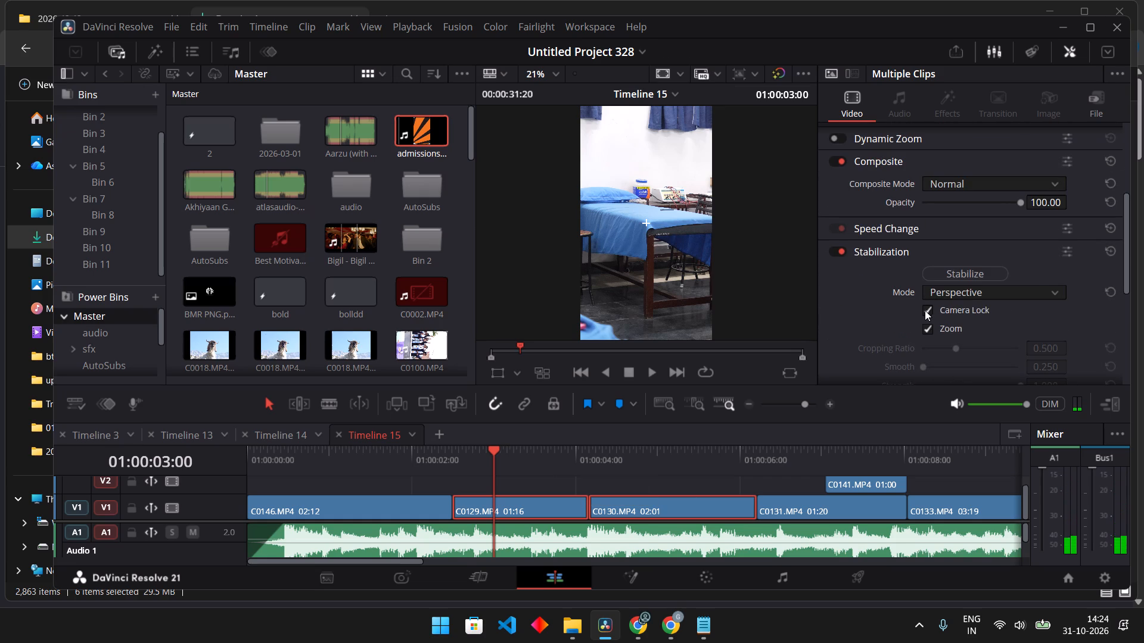
click(947, 278)
click(448, 451)
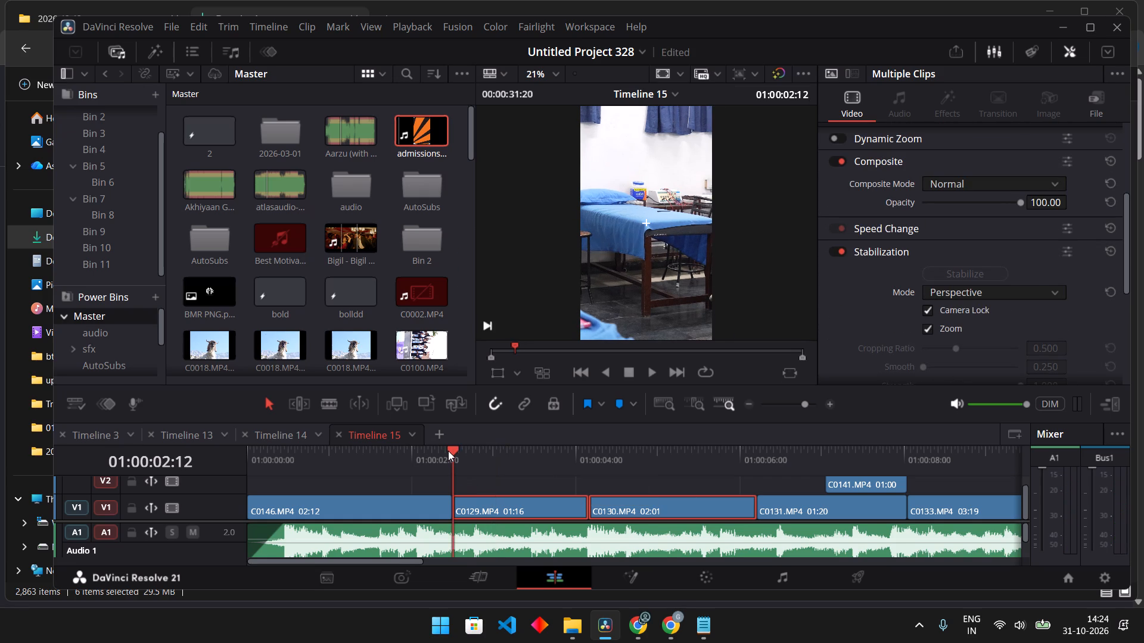
key(space)
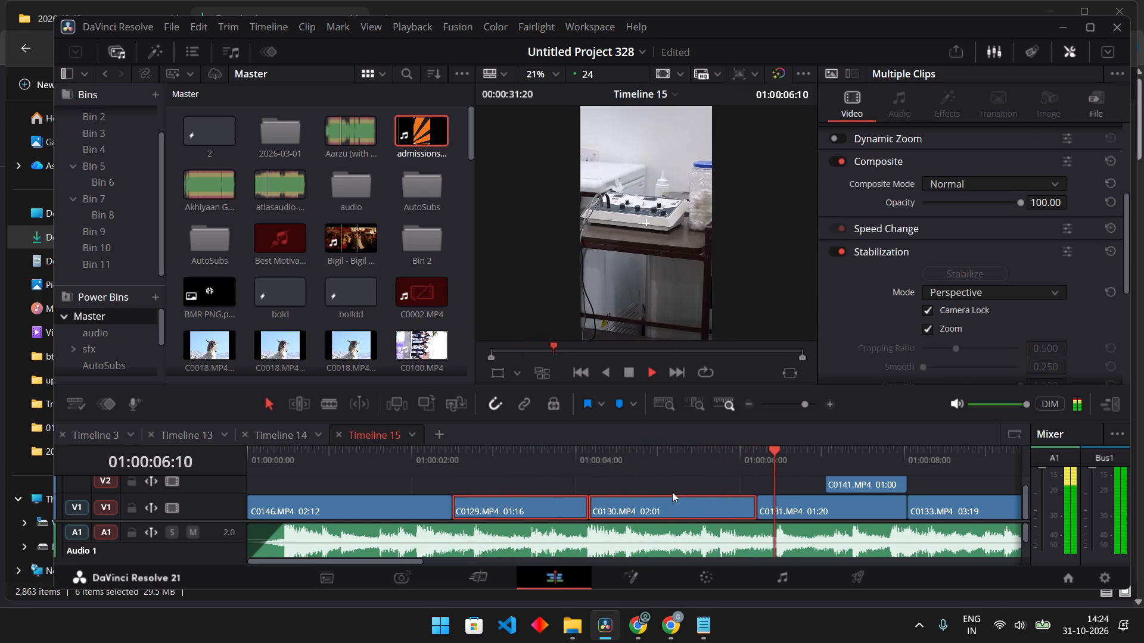
Stabilize C0131 with Camera Lock enabled, and return the playhead to just before the clip.
middle_drag(672, 492, 585, 492)
key(space)
click(710, 504)
click(739, 441)
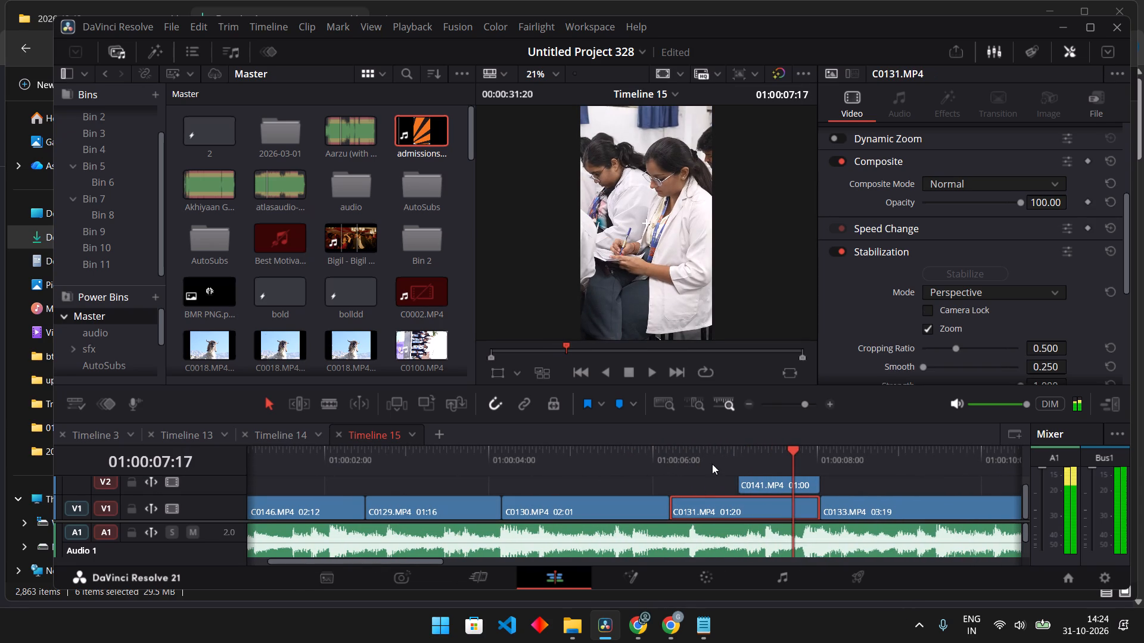
click(712, 464)
click(924, 310)
click(929, 280)
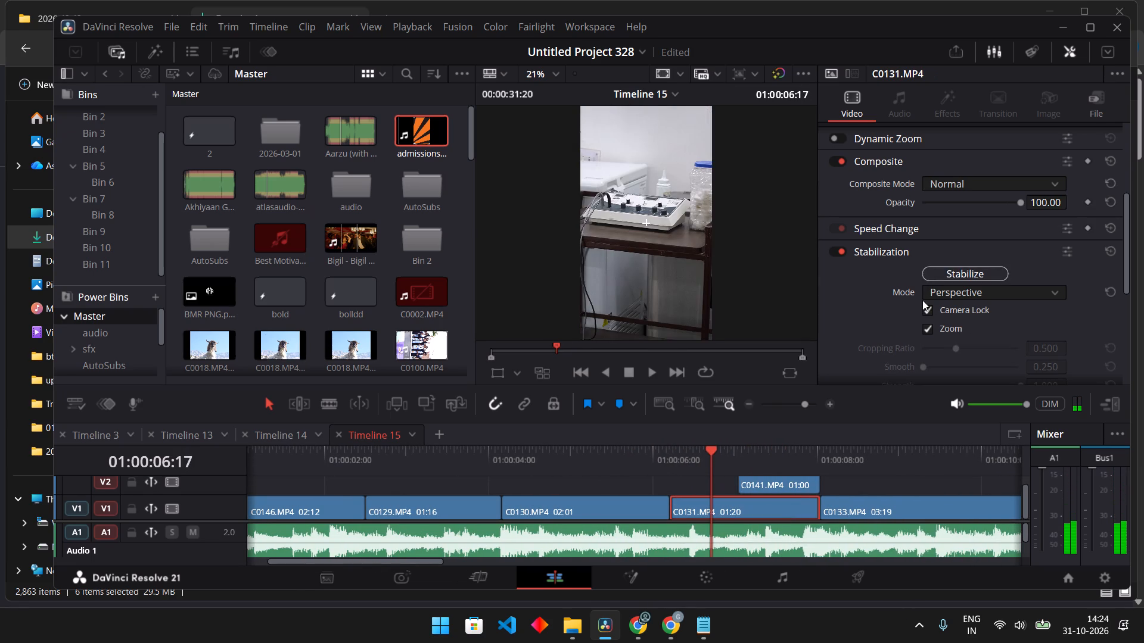
click(657, 467)
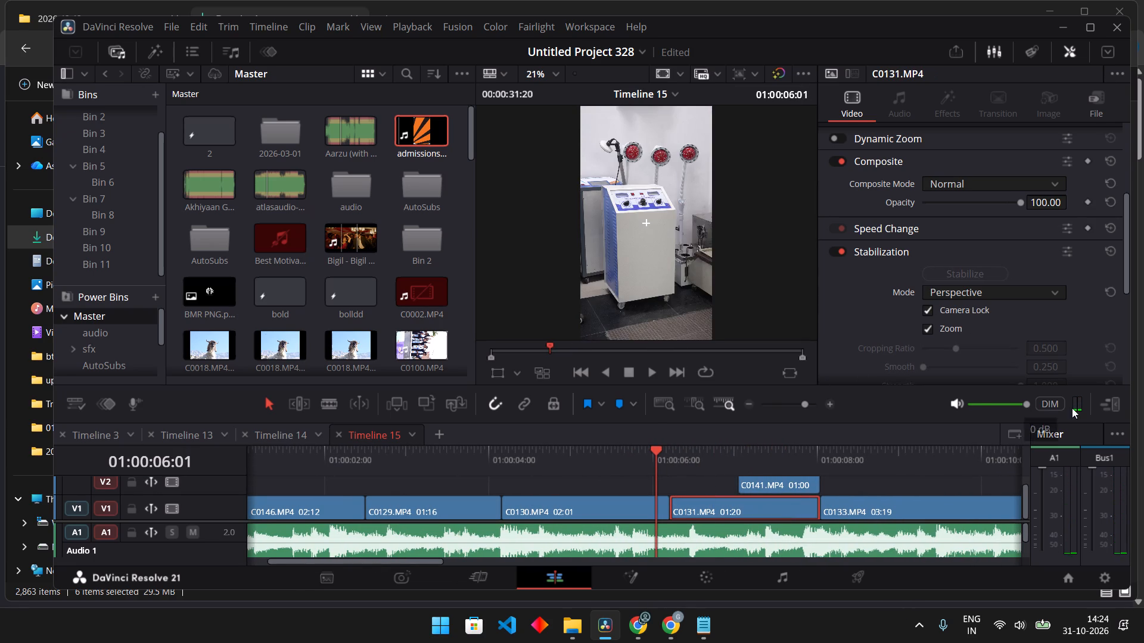
Hide the clip settings for more viewing space and play Timeline 15 from just before C0131 through to its end.
click(1115, 408)
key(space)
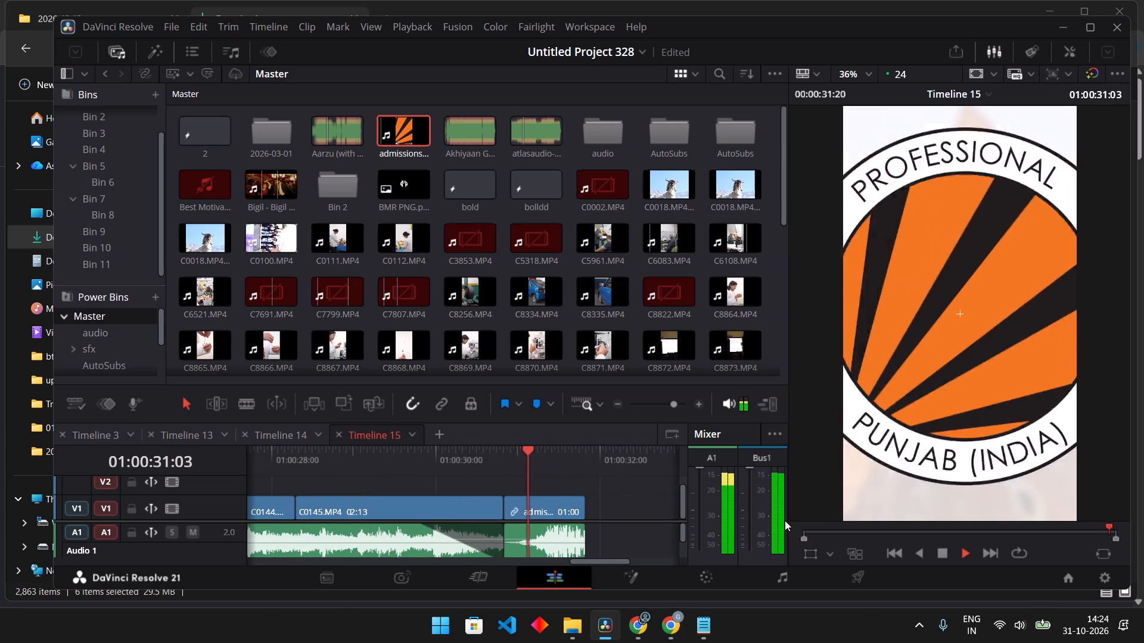
key(Escape)
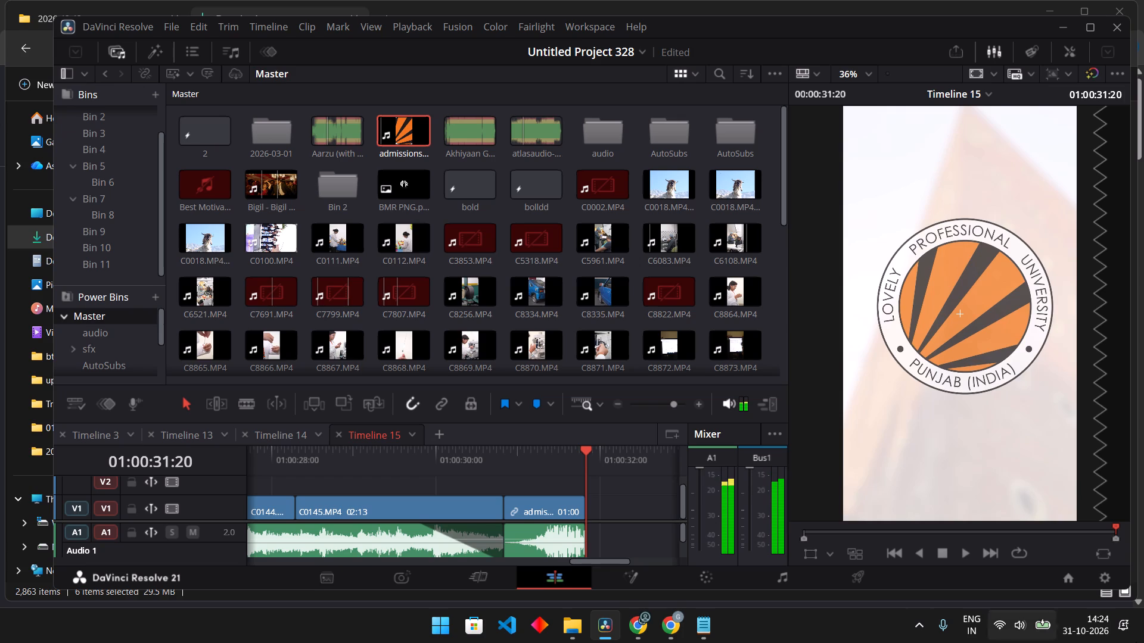
Go to the delivery page for Timeline 15 and set the export file name to physio lab -3.
click(1072, 584)
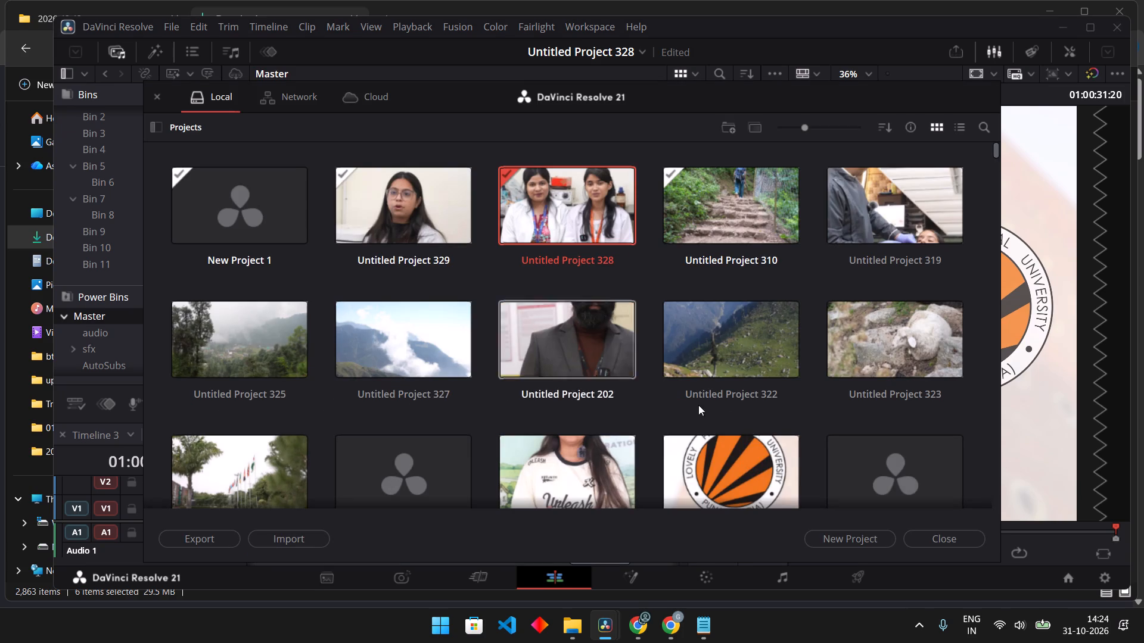
click(961, 539)
click(876, 575)
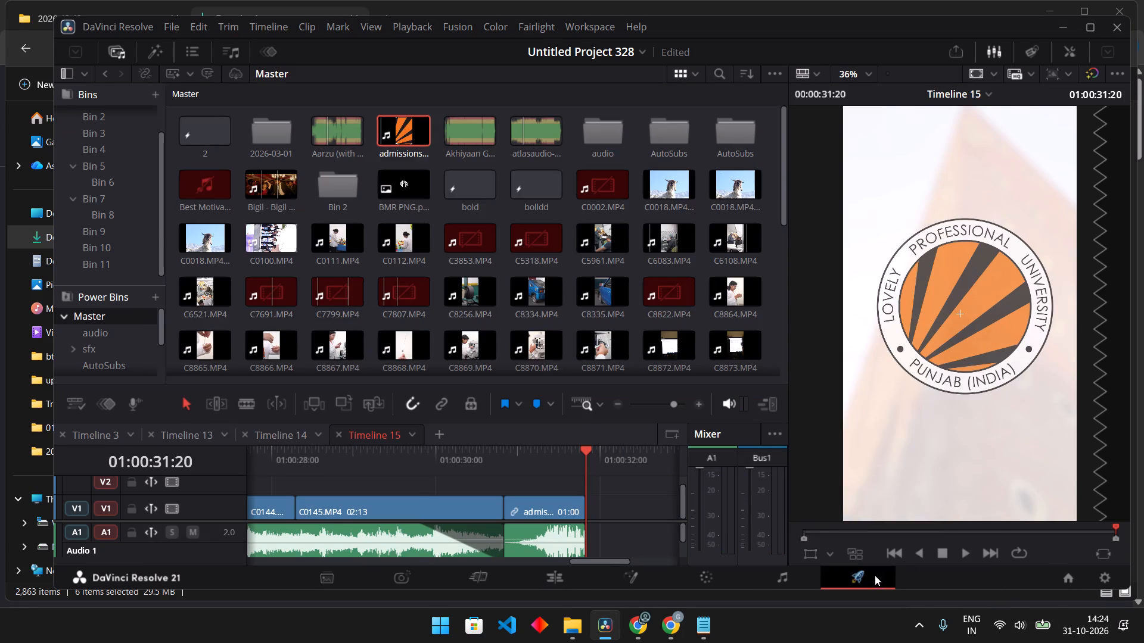
scroll(166, 149, up, 7)
click(203, 154)
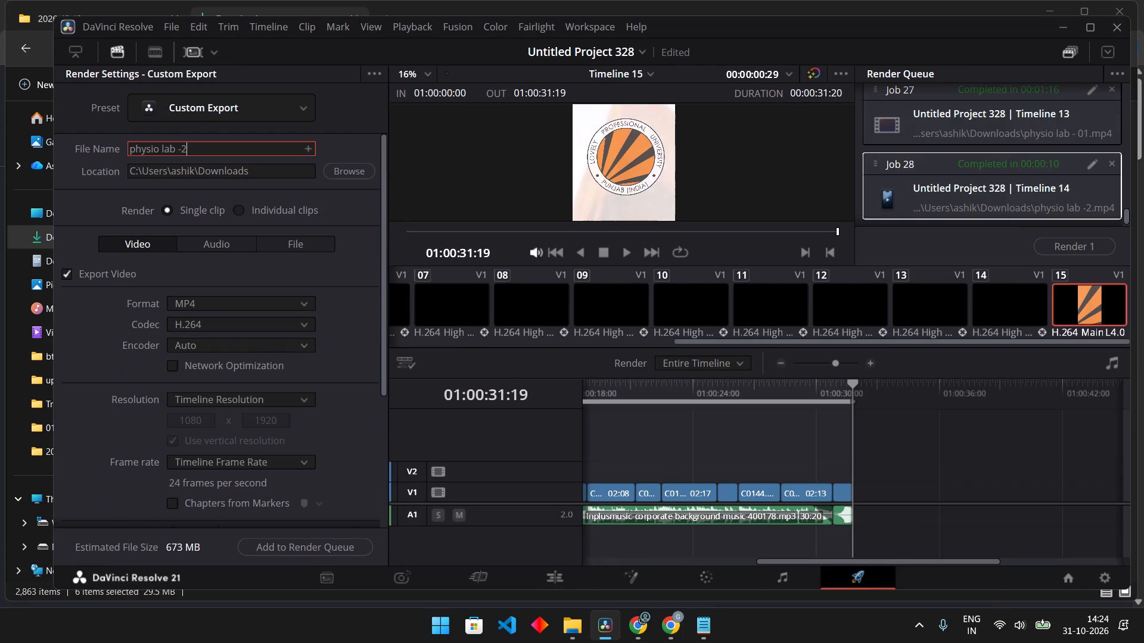
key(BackSpace)
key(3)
Add the physio lab -3 export to the render queue and start rendering it.
scroll(235, 388, down, 2)
click(290, 545)
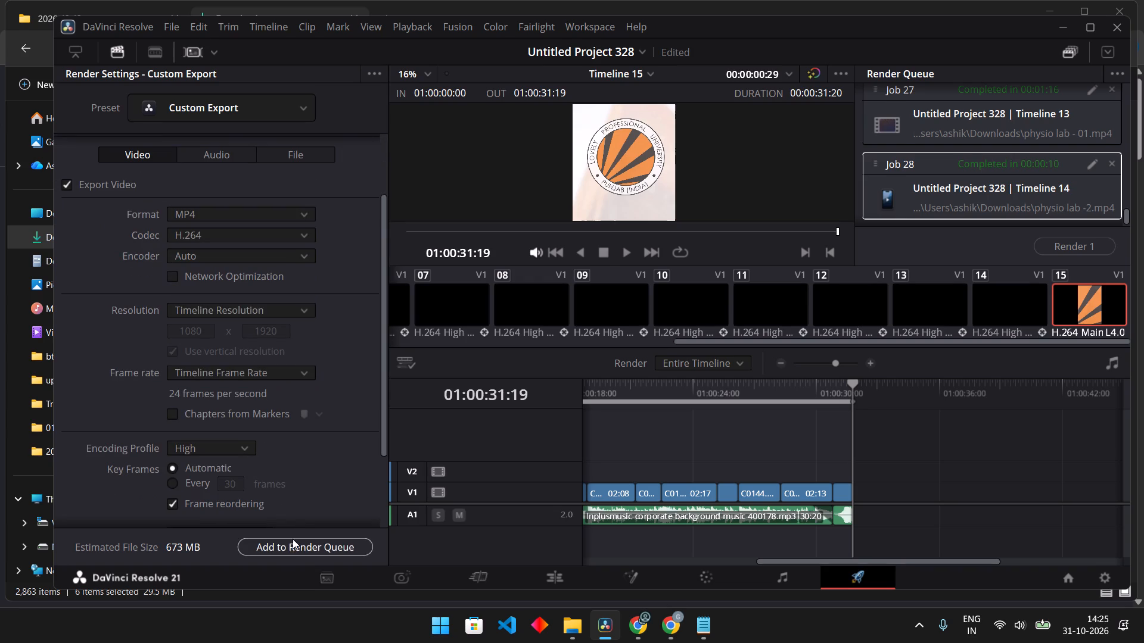
click(1095, 244)
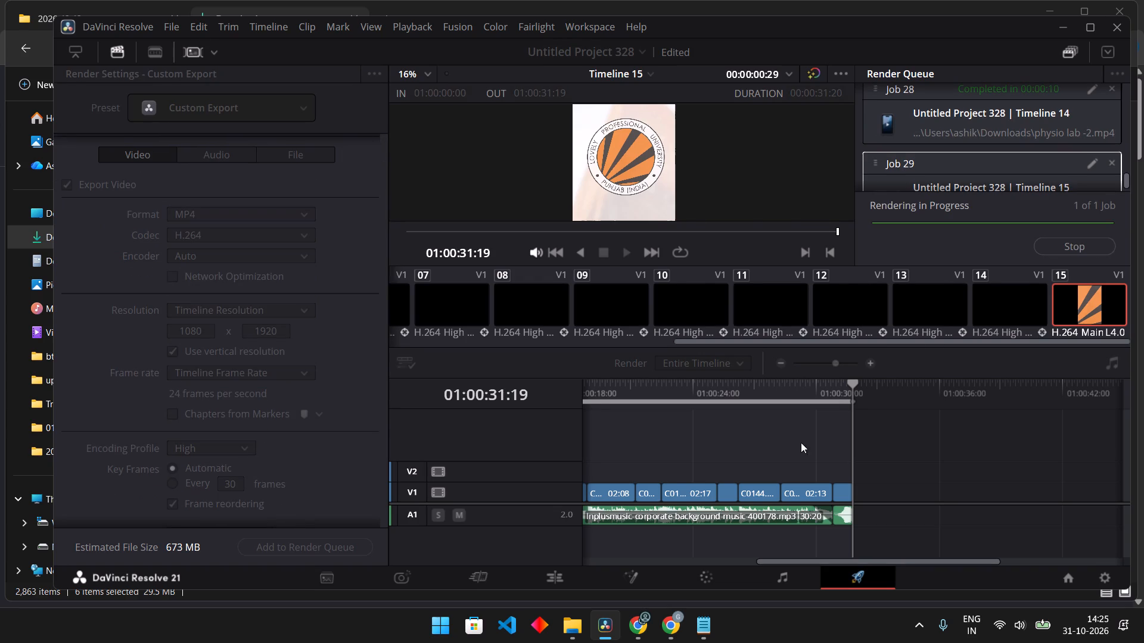
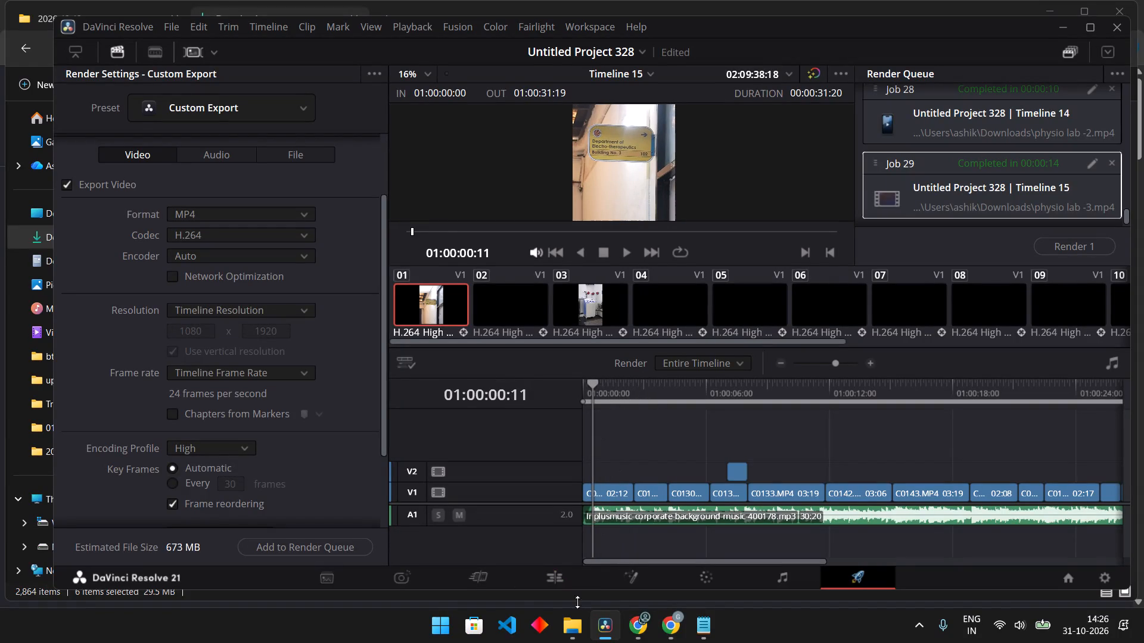
Switch from DaVinci Resolve to the Chrome window containing the graphic card search.
click(673, 640)
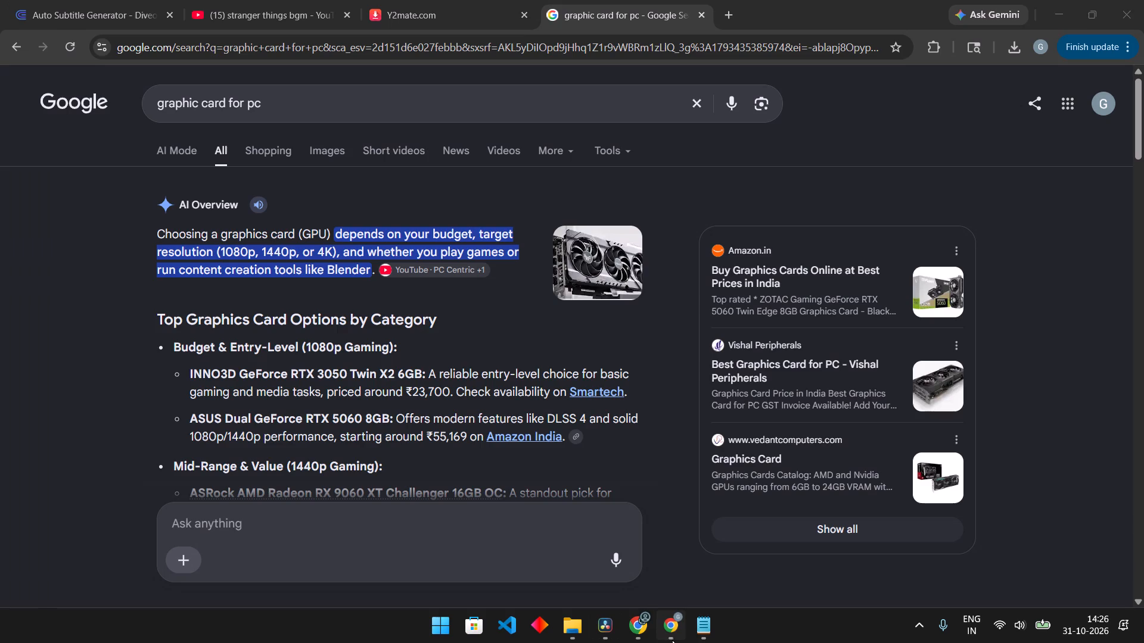